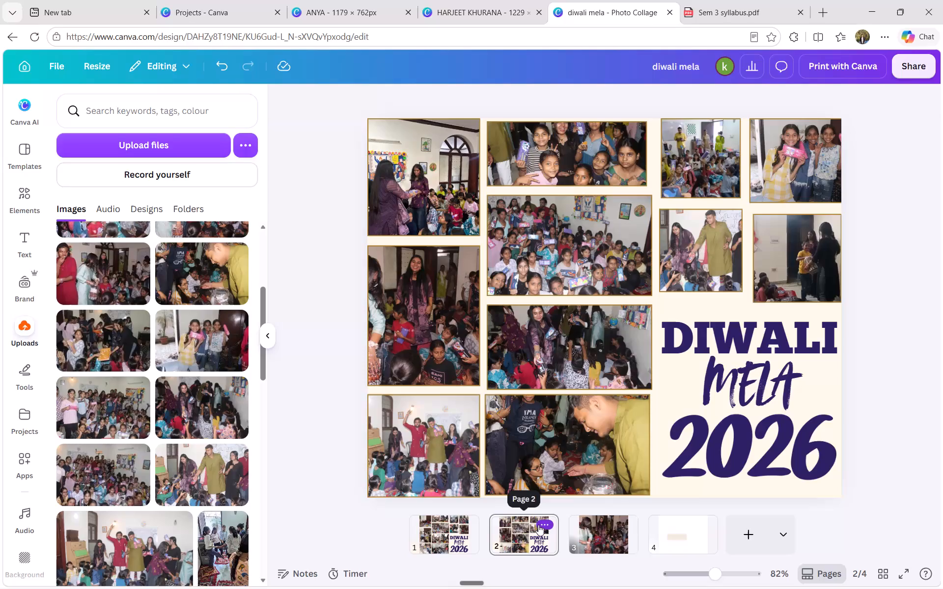
Review the first two collage pages and delete the leftover pages 3 and 4.
click(538, 525)
click(522, 534)
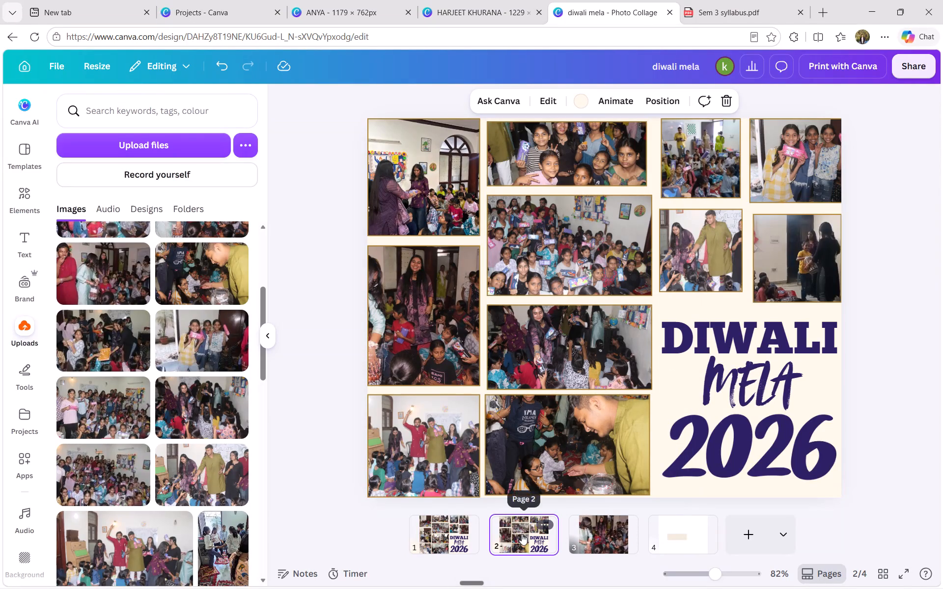
click(440, 540)
click(432, 542)
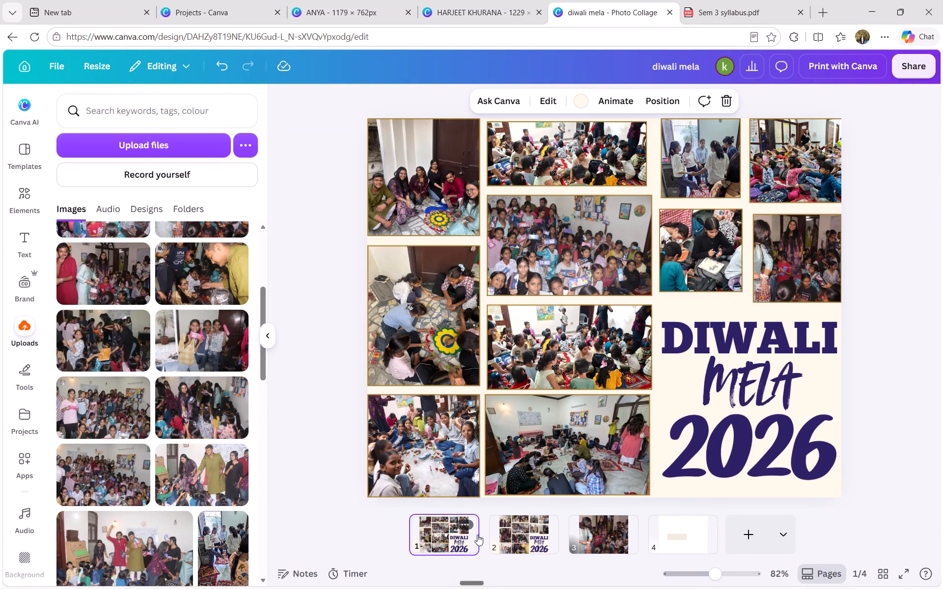
click(512, 529)
click(581, 534)
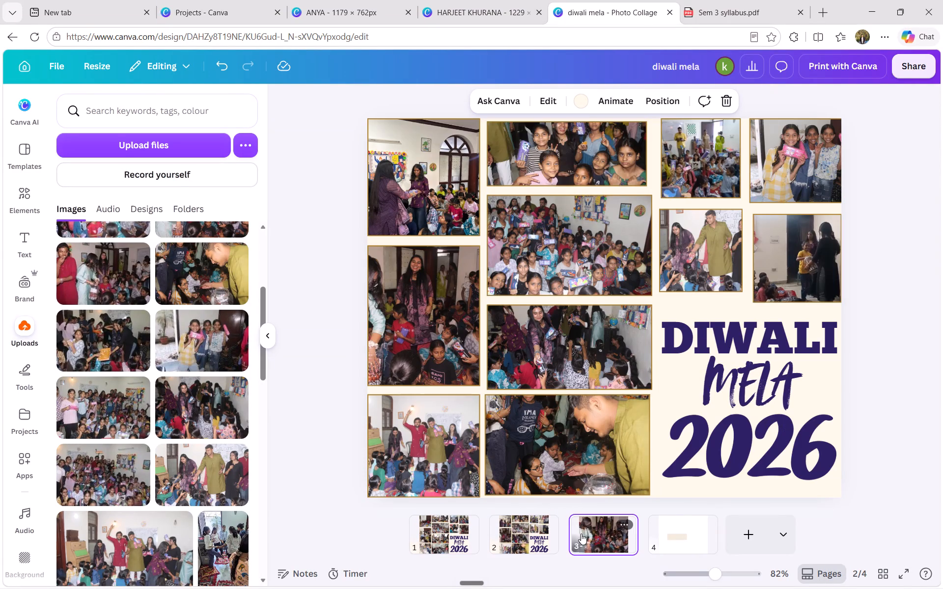
key(Delete)
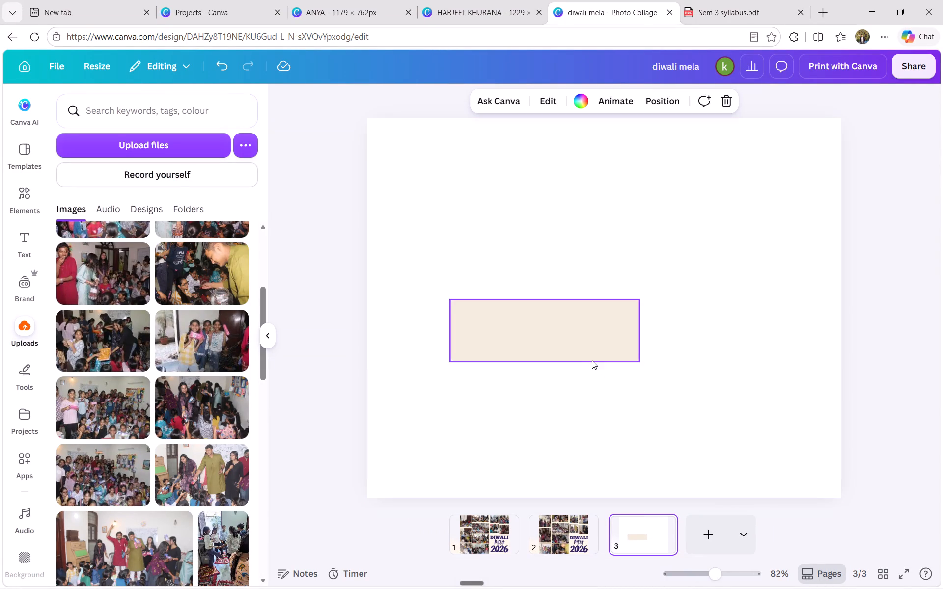
key(Delete)
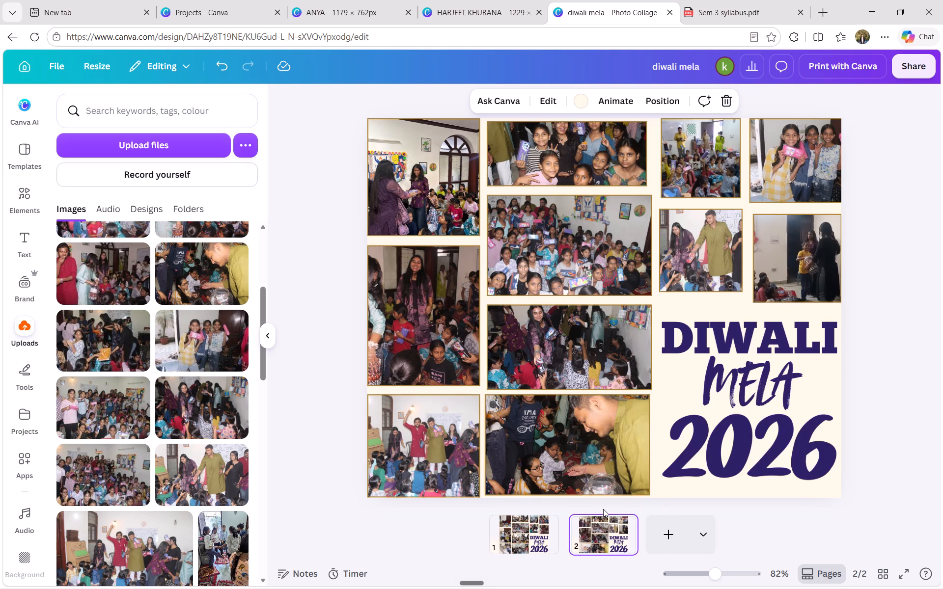
Duplicate the second collage page twice as pages 3 and 4.
key(ctrl+d)
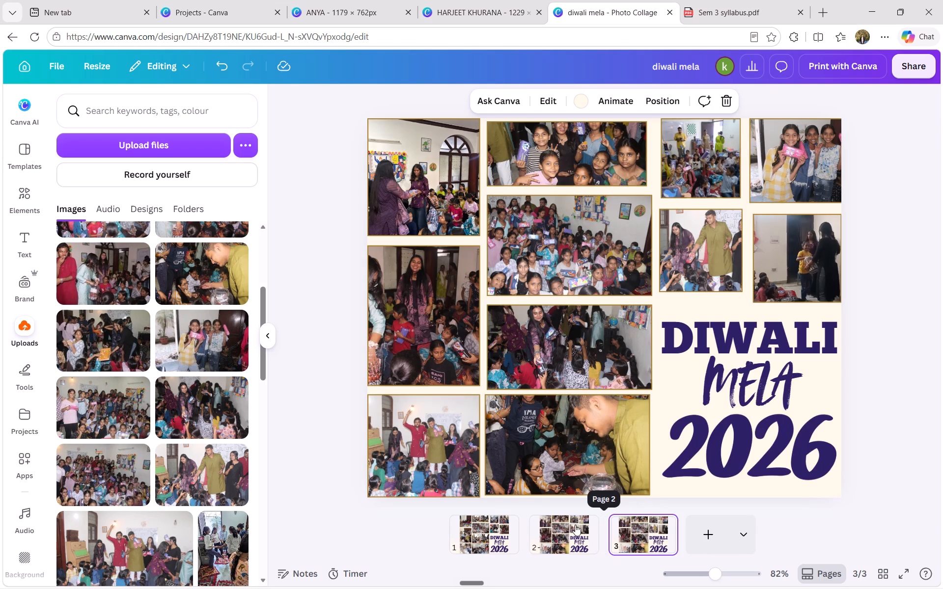
key(ctrl+d)
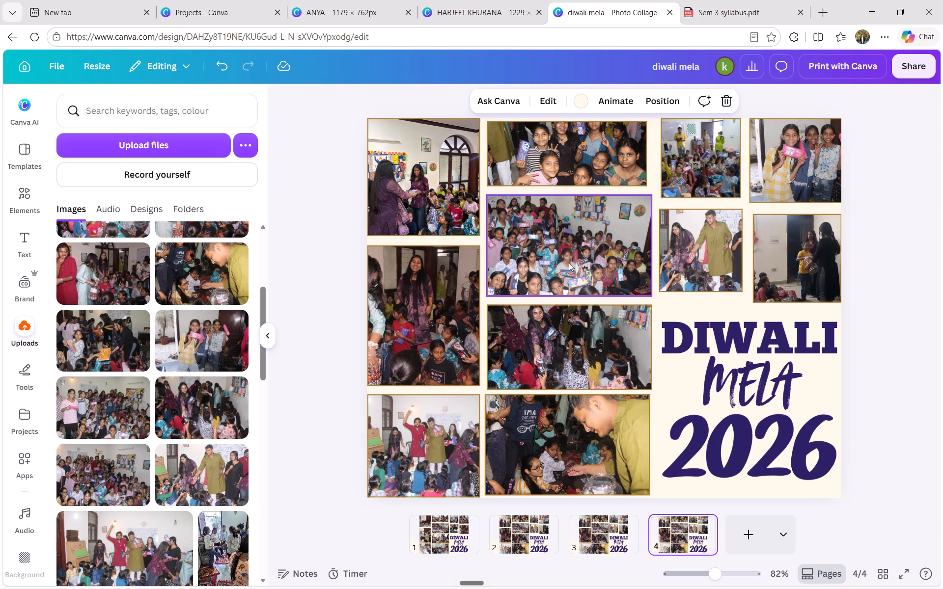
On page 3, delete the two bottom-row photos, the two large central photos, and the square photo above DIWALI, including its frame.
click(591, 543)
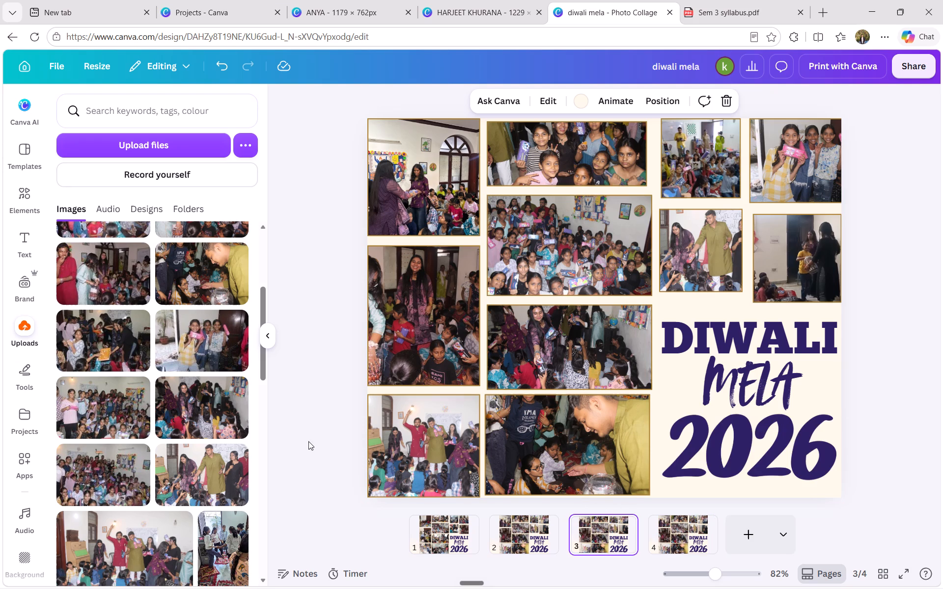
drag(307, 441, 588, 467)
key(Delete)
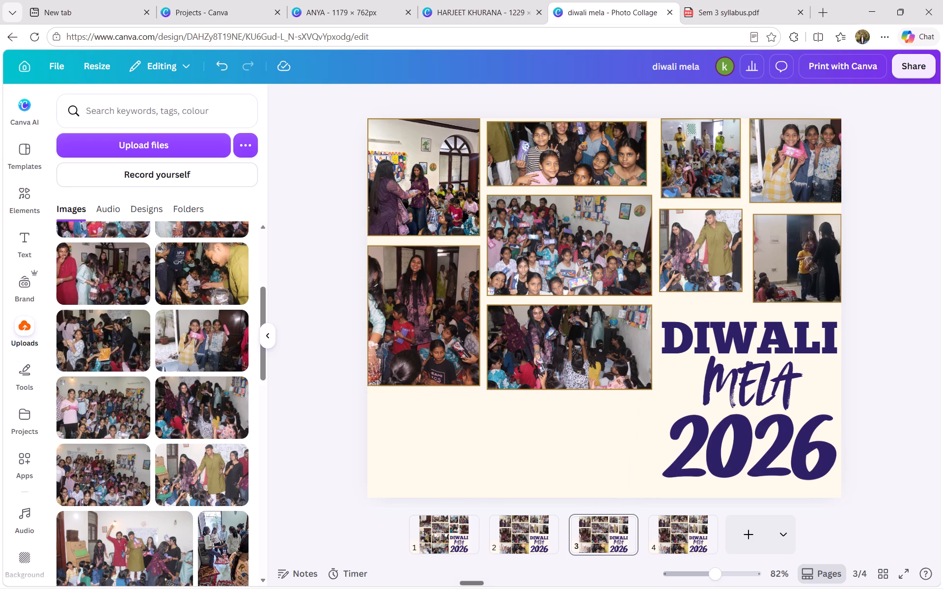
drag(584, 418, 598, 239)
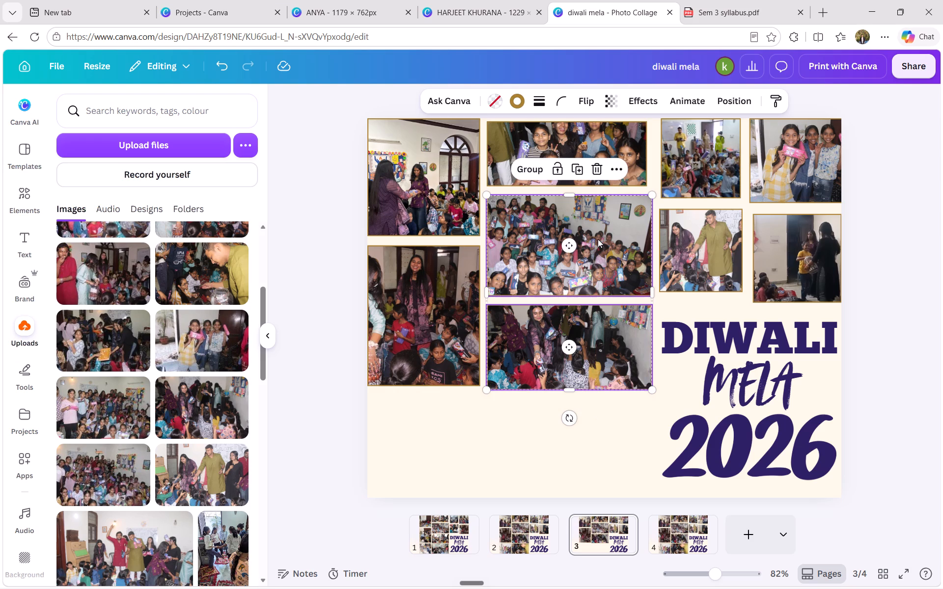
key(Delete)
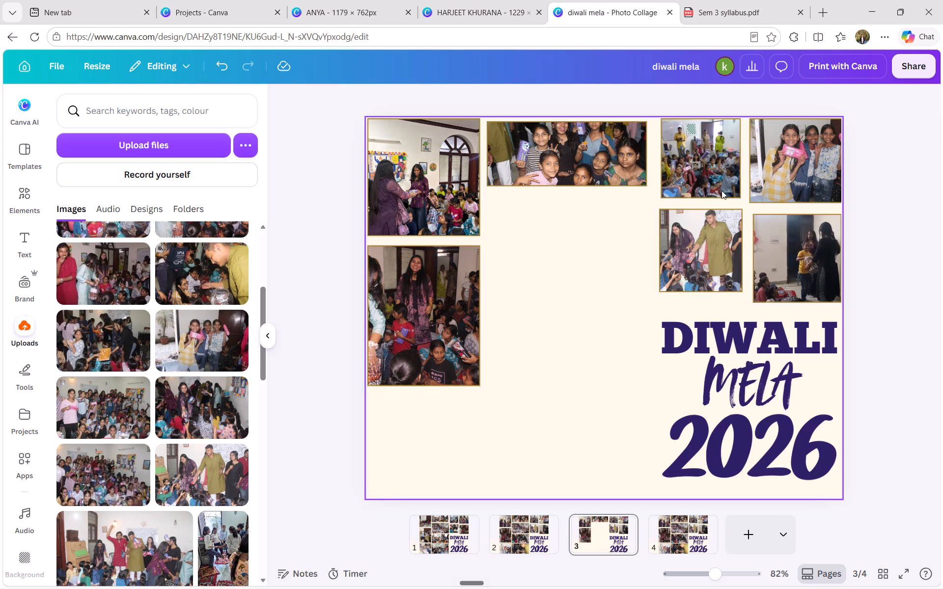
drag(627, 270, 685, 266)
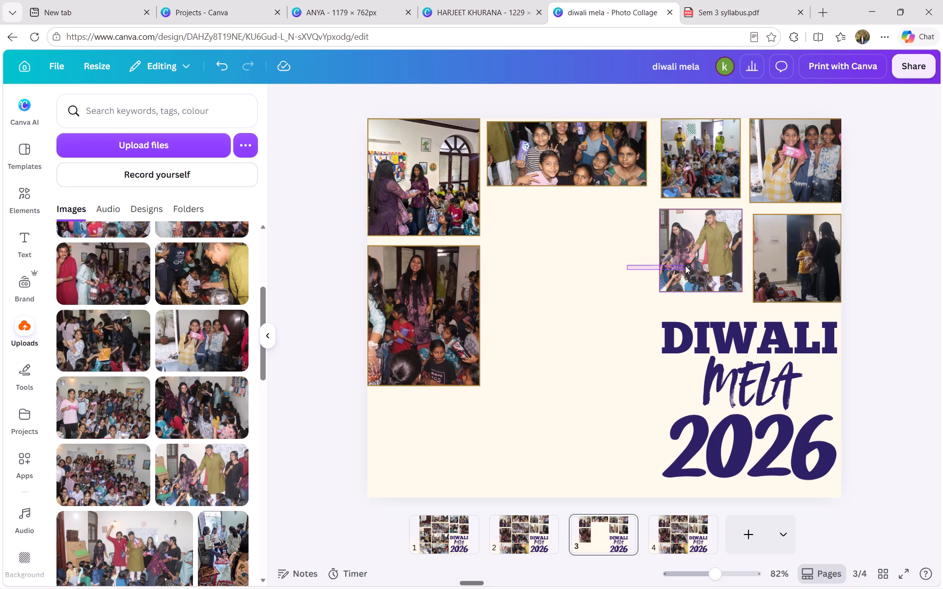
key(Delete)
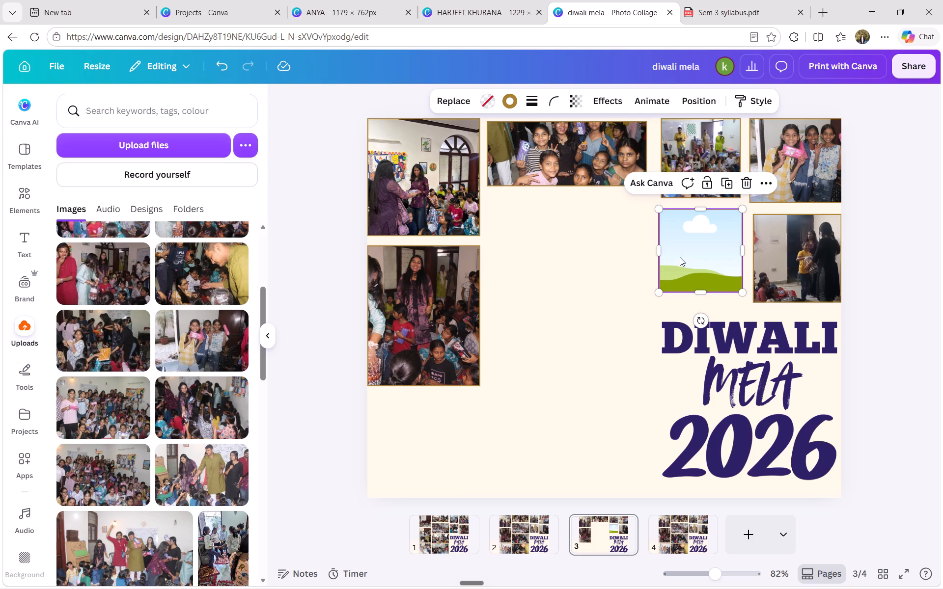
key(Delete)
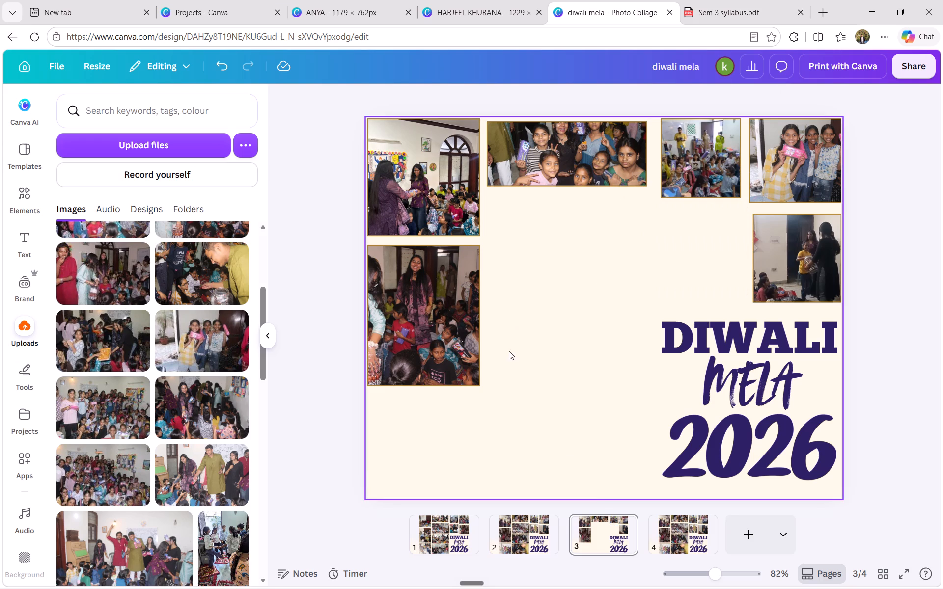
On page 4, delete the upper two left-column photos, the three remaining top-row photos, and the far-right photo above DIWALI, including its frame.
click(676, 540)
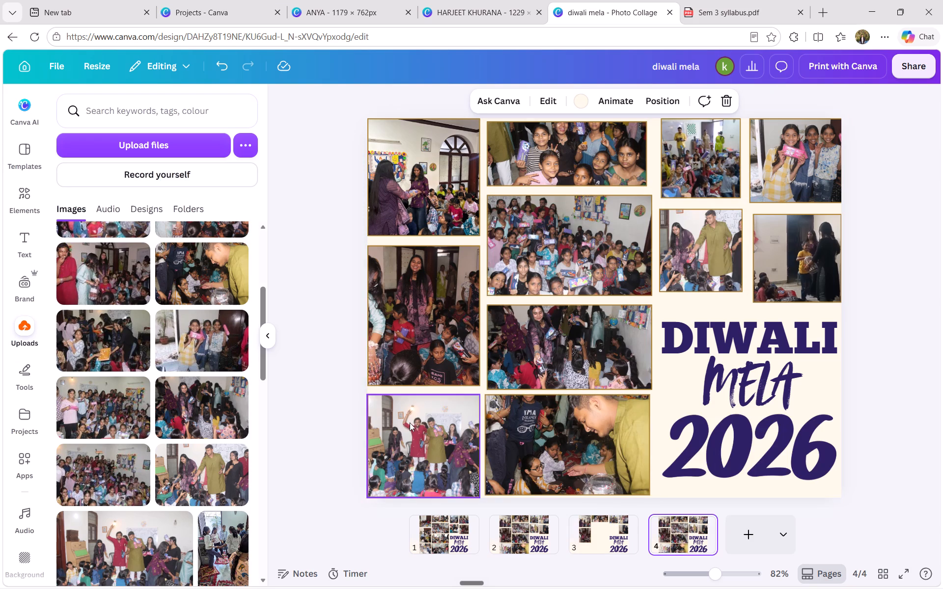
drag(321, 315, 428, 205)
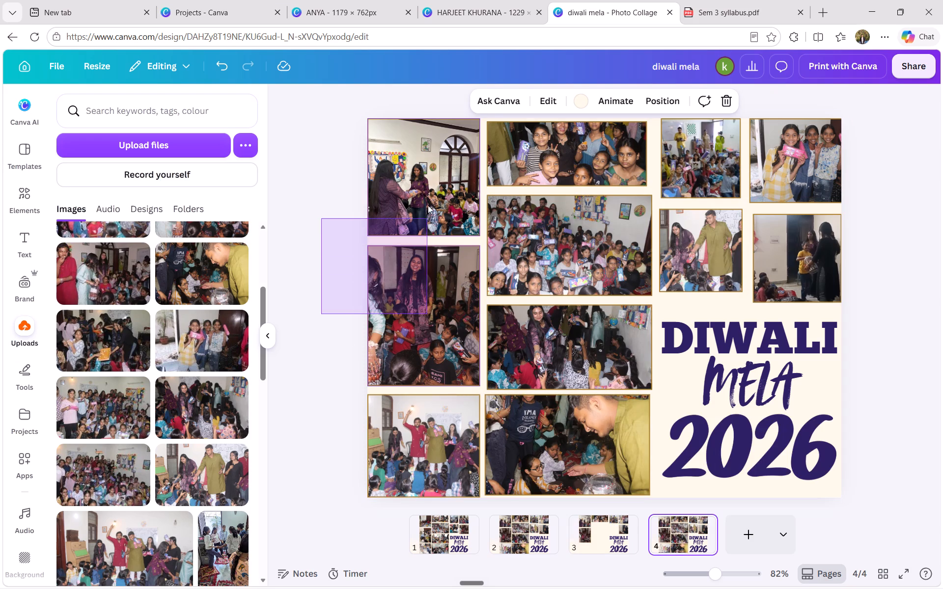
drag(428, 205, 428, 193)
key(Delete)
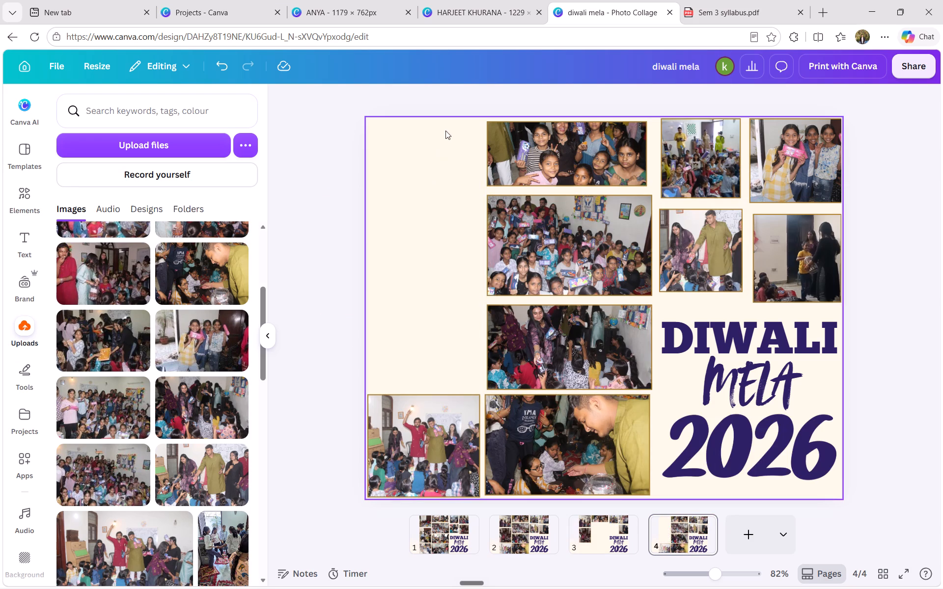
drag(445, 131, 906, 157)
key(Delete)
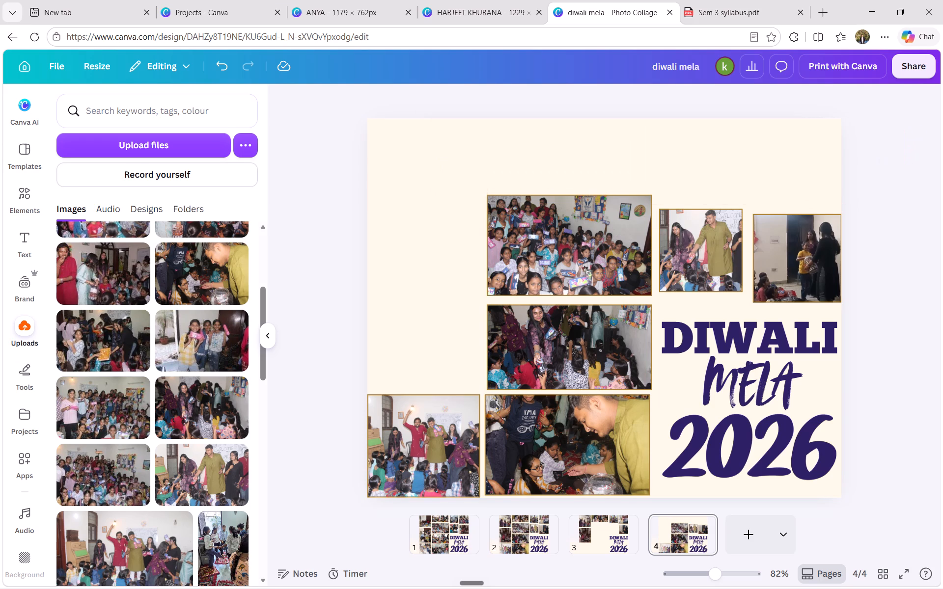
click(815, 244)
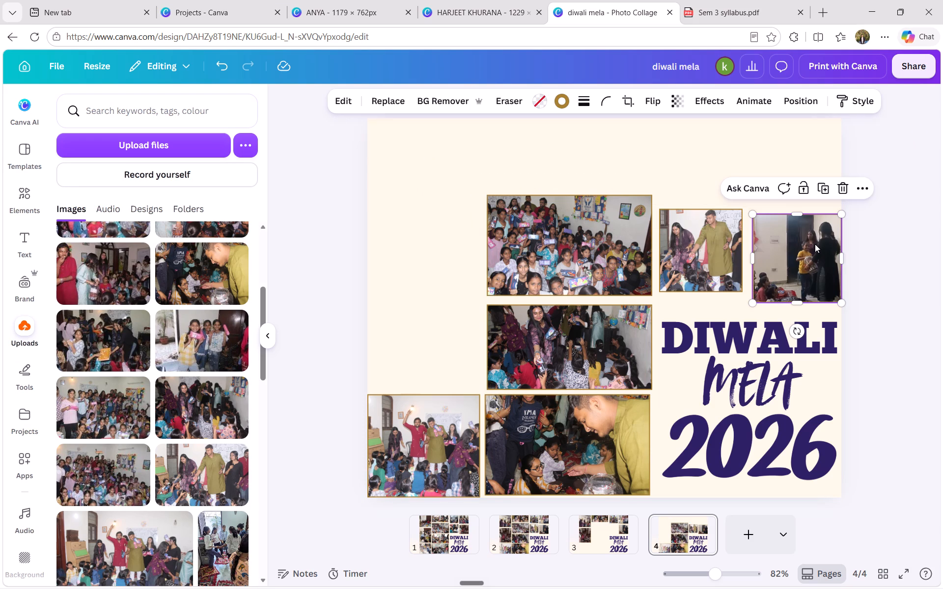
key(Delete)
key(Delete)
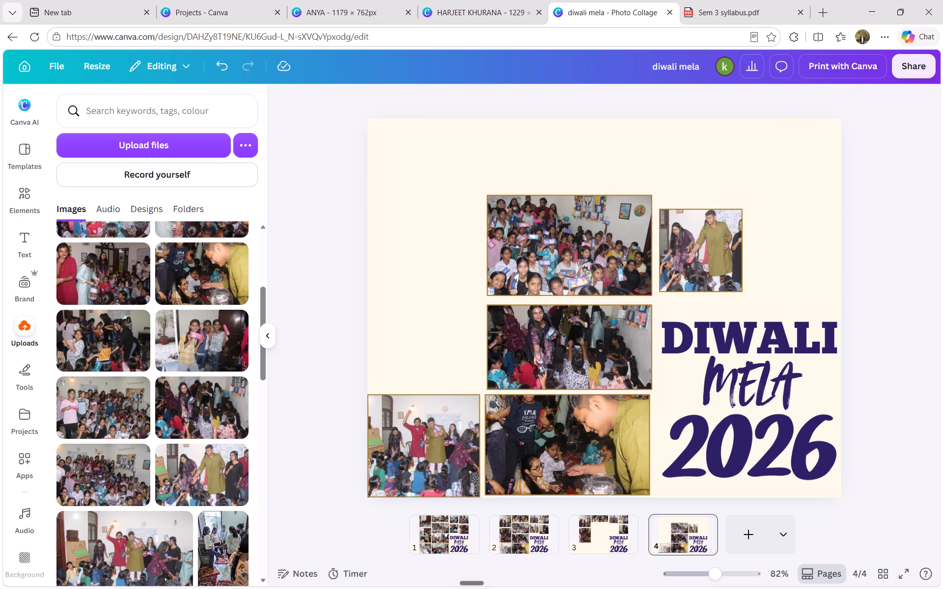
On page 3, widen the lower left-column photo to about 11 wide and move it into the page's bottom-left corner.
click(588, 542)
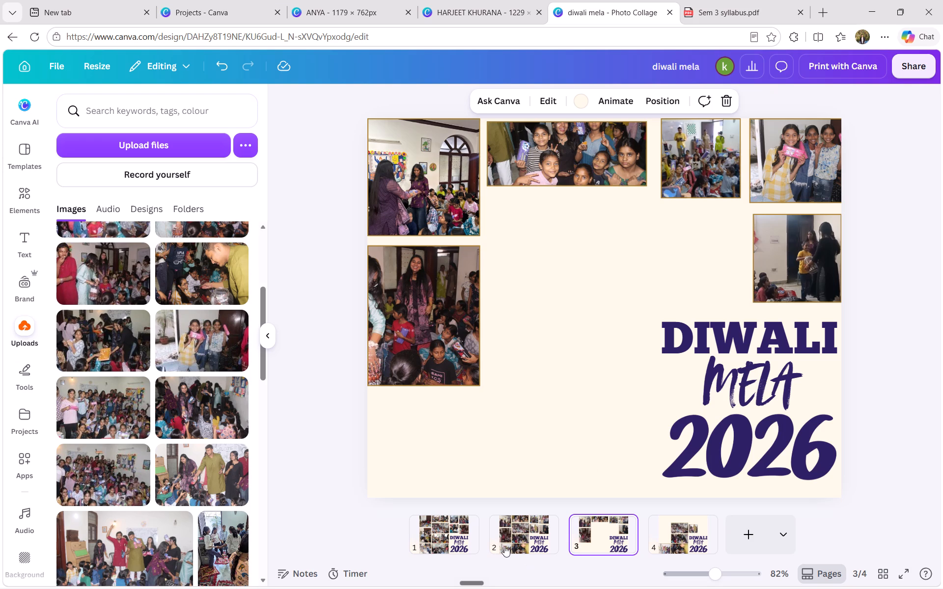
click(467, 379)
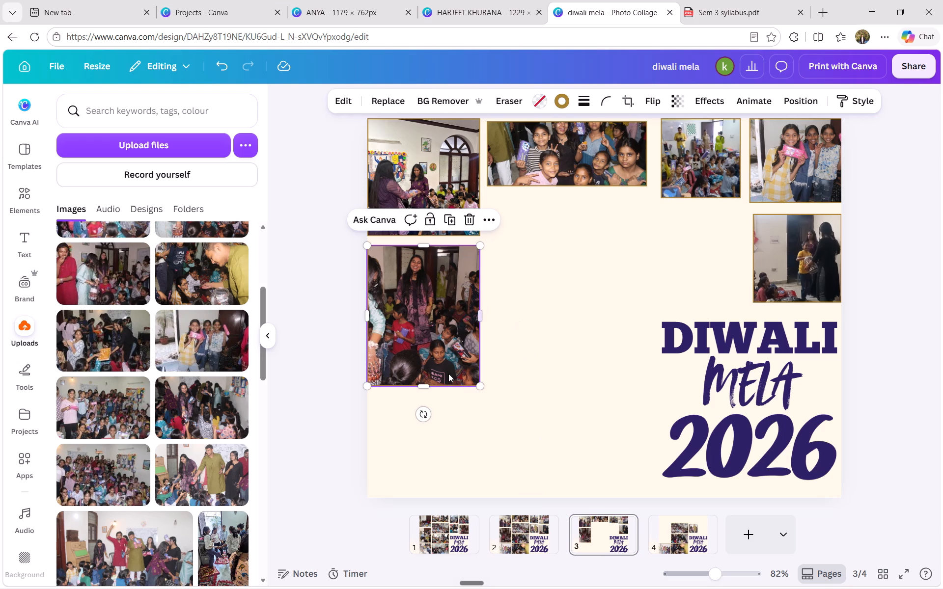
drag(448, 374, 471, 376)
drag(504, 323, 599, 320)
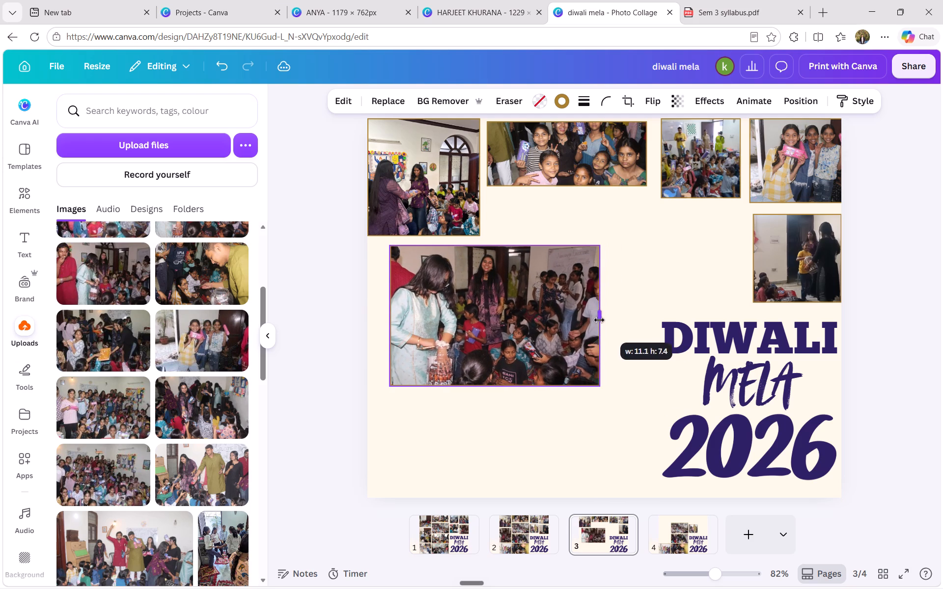
drag(599, 320, 605, 320)
drag(519, 317, 511, 327)
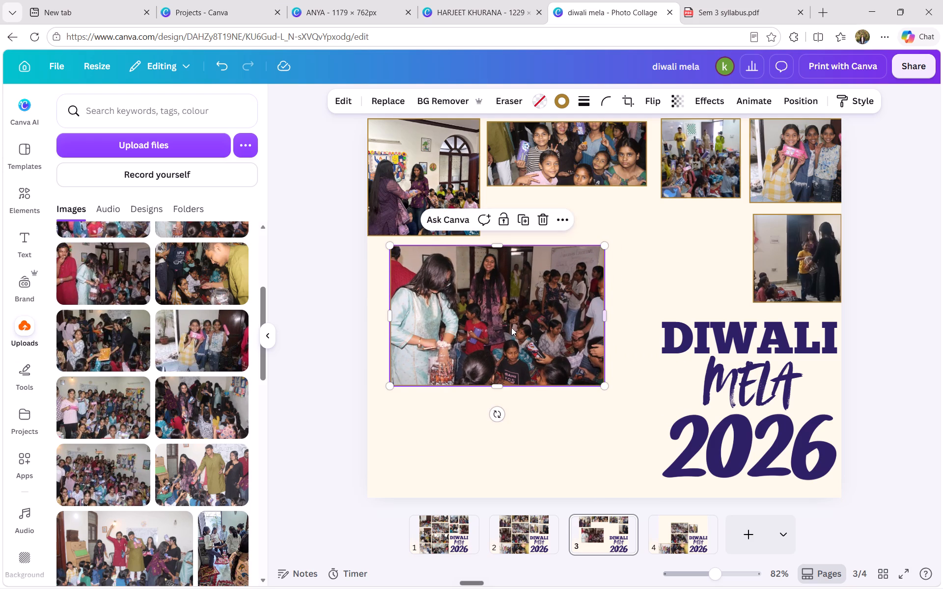
drag(511, 327, 500, 423)
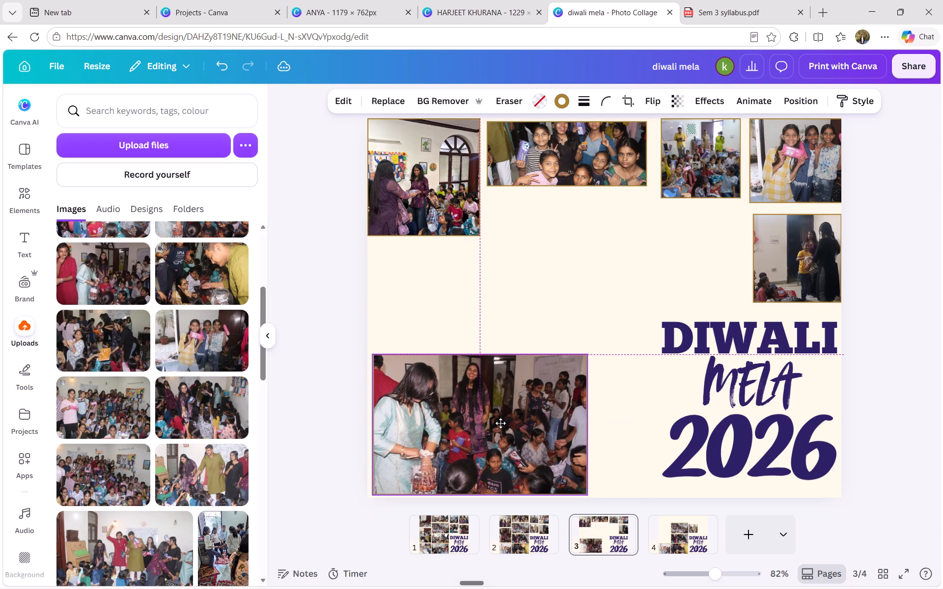
drag(500, 423, 499, 424)
drag(499, 424, 500, 424)
Enlarge page 3's top-left photo to about 6 wide by 7 high and place it above the bottom-left photo, aligned with its left edge.
click(421, 204)
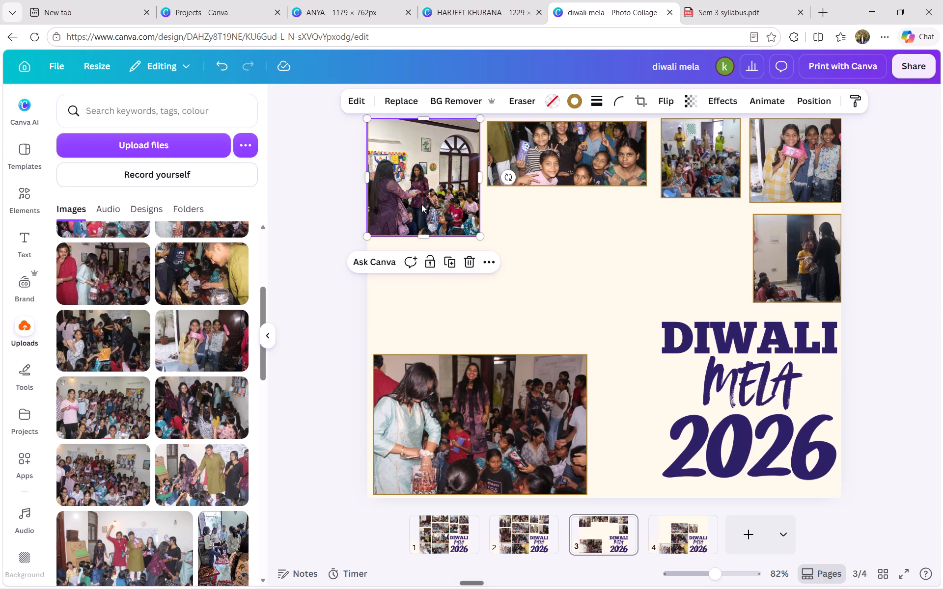
drag(440, 224, 454, 261)
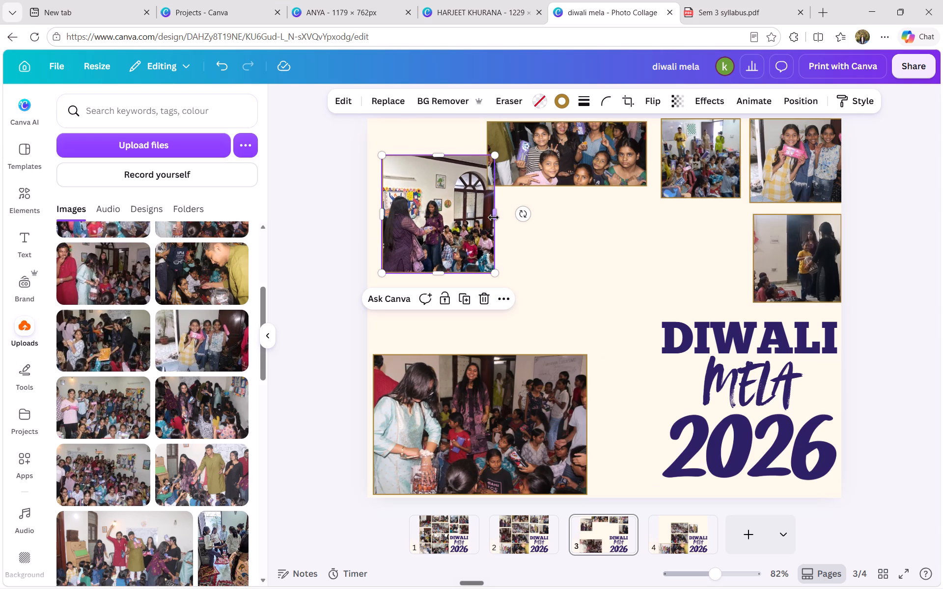
click(494, 217)
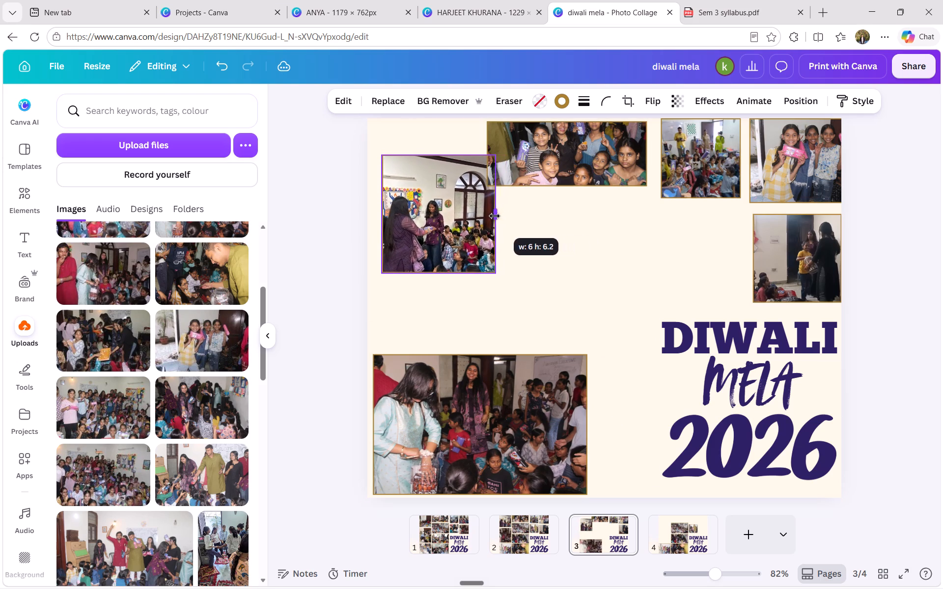
drag(434, 151, 436, 133)
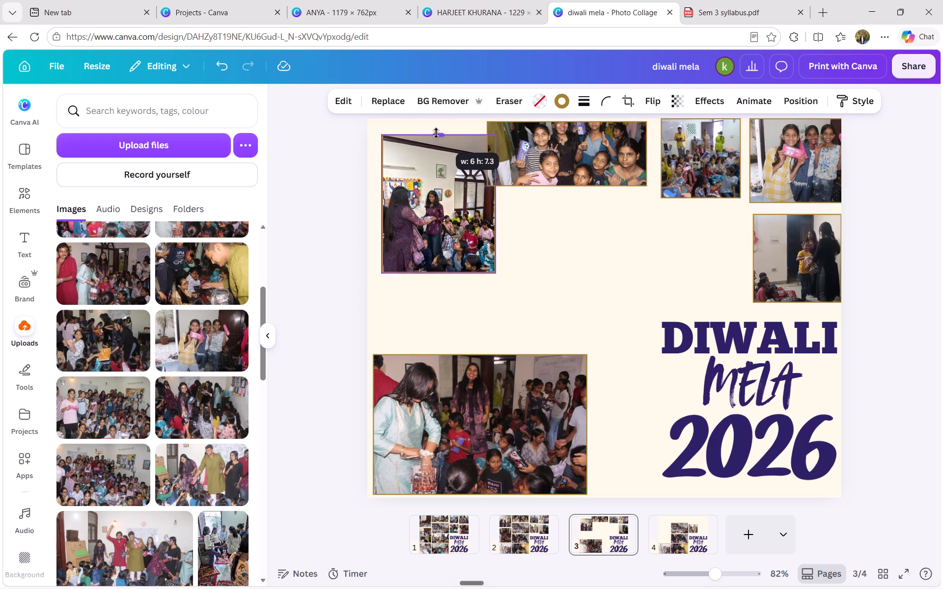
drag(436, 133, 436, 140)
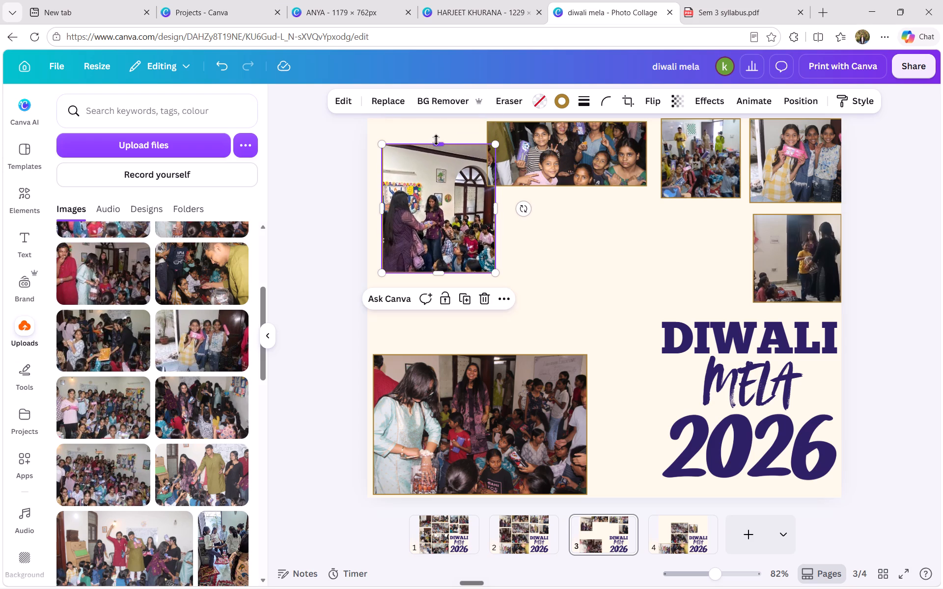
drag(440, 216, 429, 275)
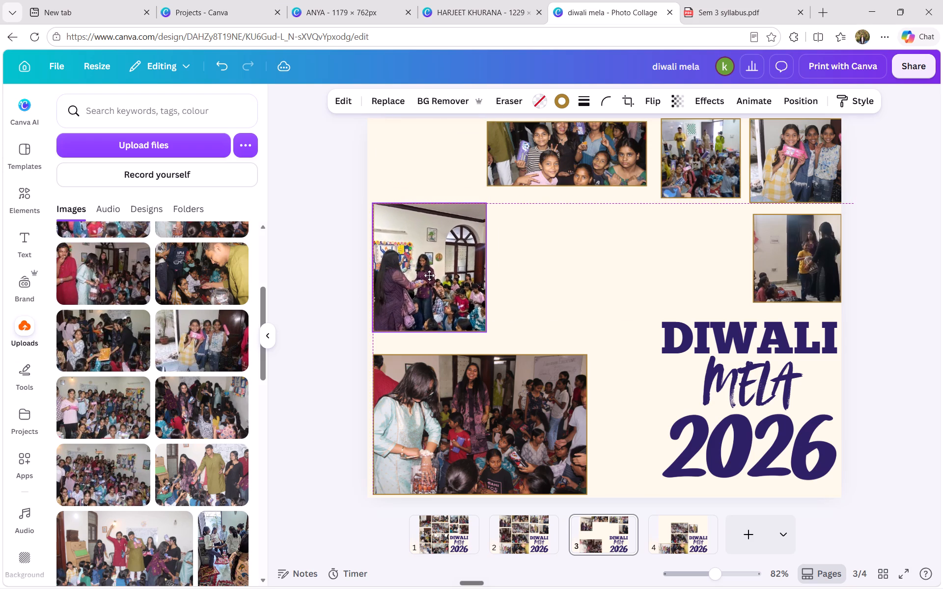
drag(429, 275, 431, 294)
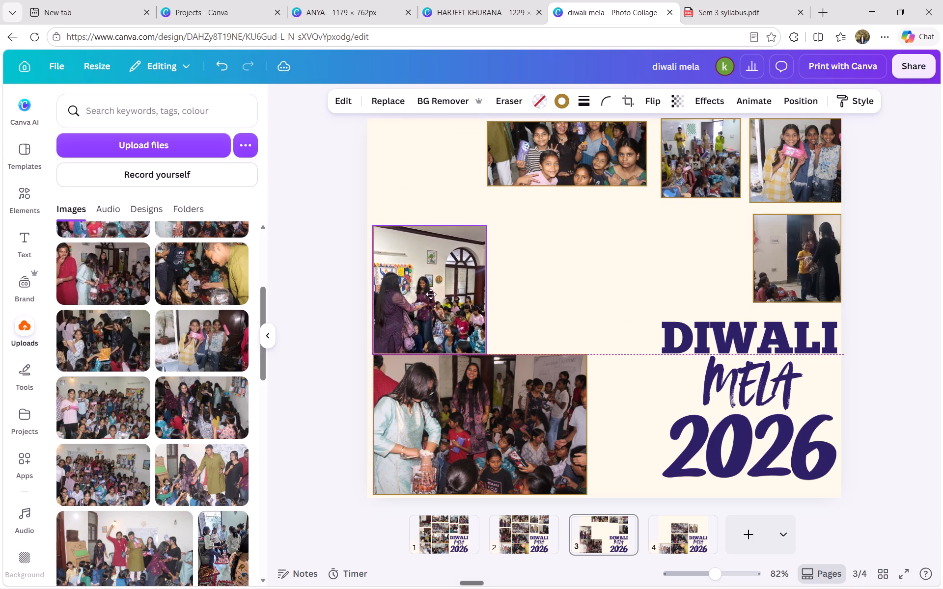
drag(431, 294, 432, 289)
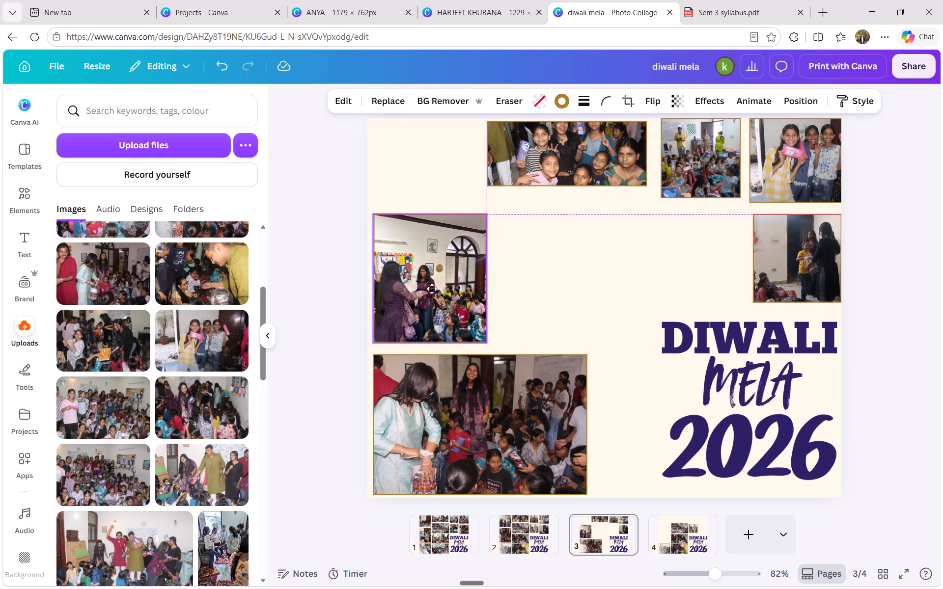
drag(432, 289, 431, 290)
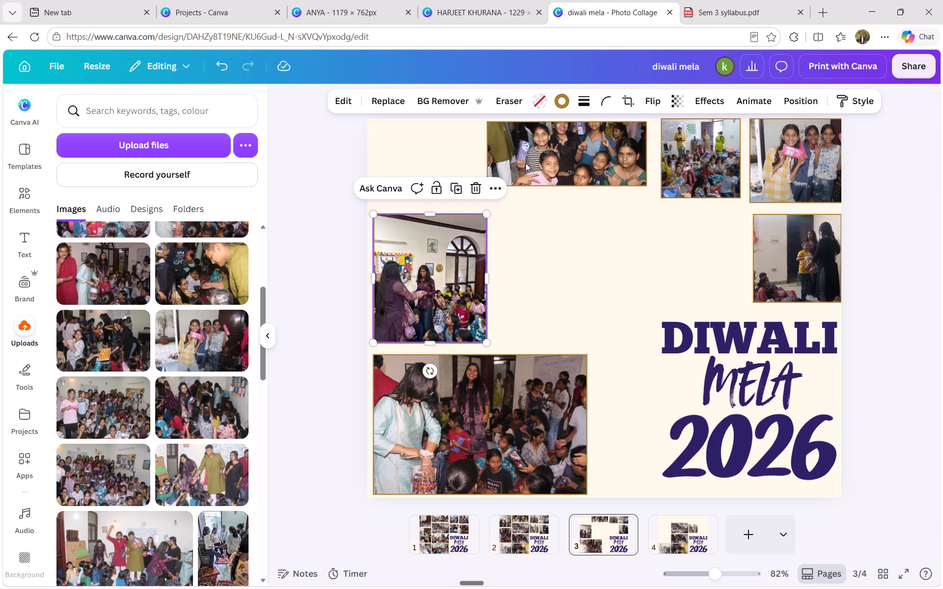
Shift page 3's top-centre group photo slightly down and enlarge it to about 9 wide by 5.5 high.
click(539, 157)
drag(561, 184, 560, 201)
drag(577, 153, 576, 185)
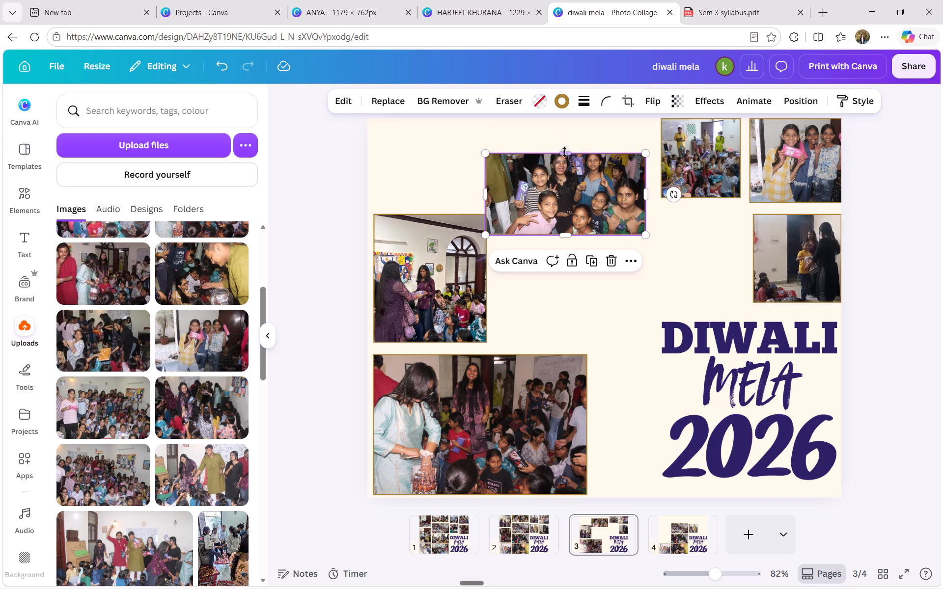
drag(565, 152, 570, 124)
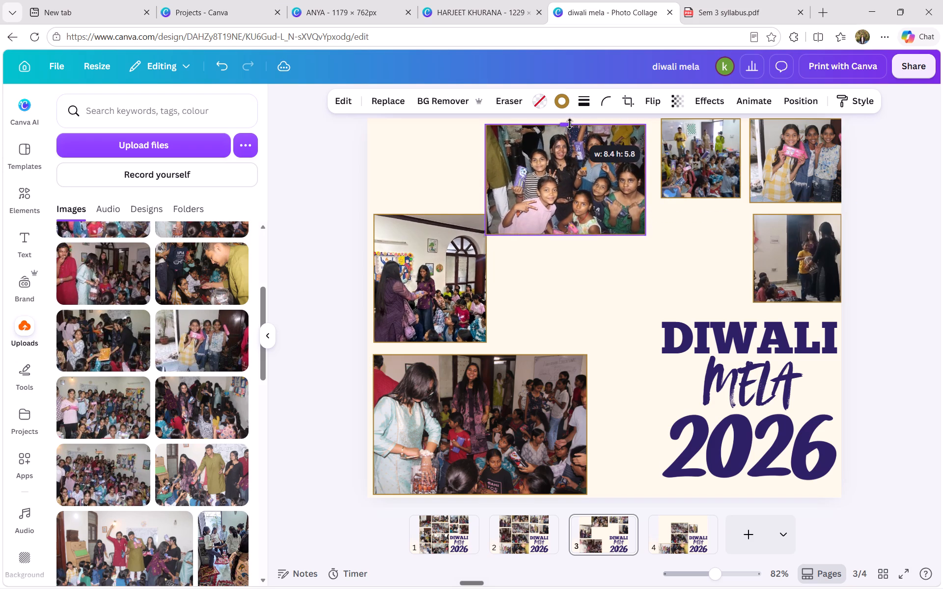
drag(570, 124, 571, 130)
drag(485, 178, 475, 179)
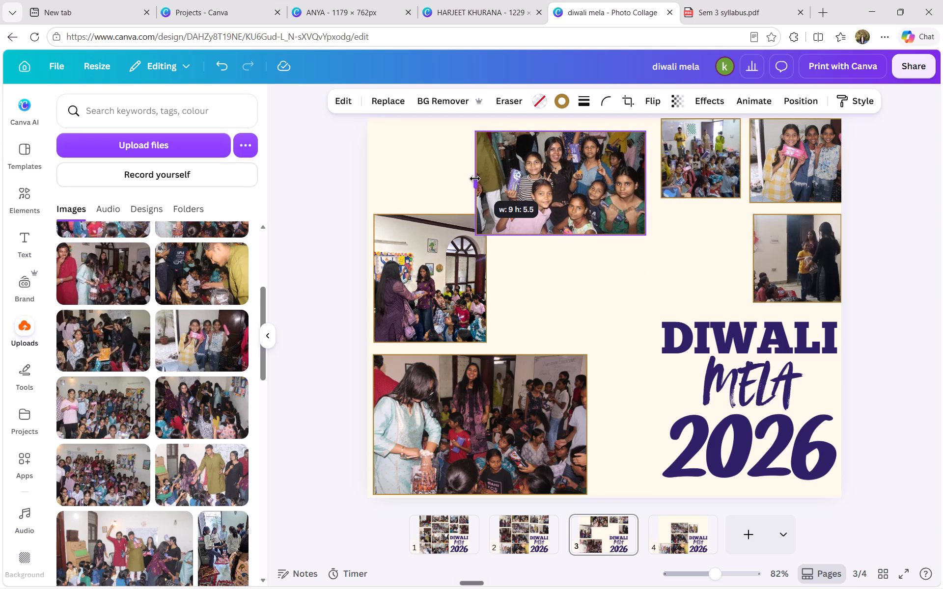
drag(475, 179, 480, 178)
Move the upper-left photo into page 3's top-left corner and place the group photo beside it along the top edge.
drag(455, 254, 458, 191)
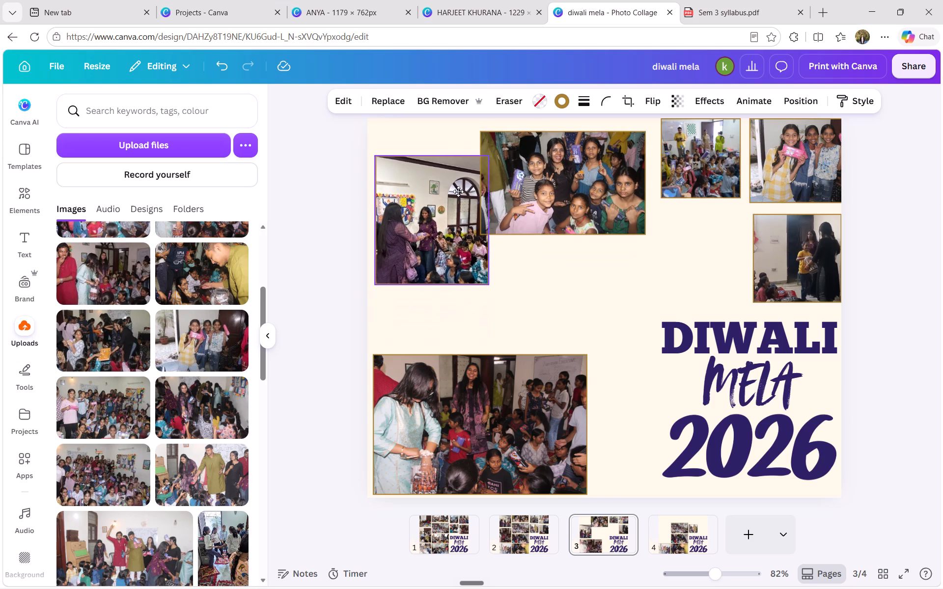
drag(458, 191, 450, 161)
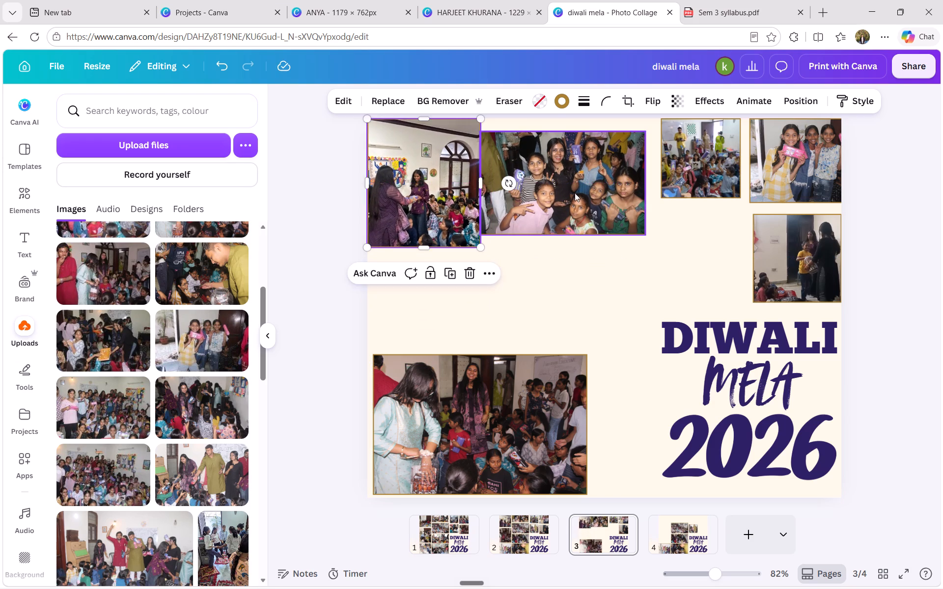
drag(583, 196, 592, 185)
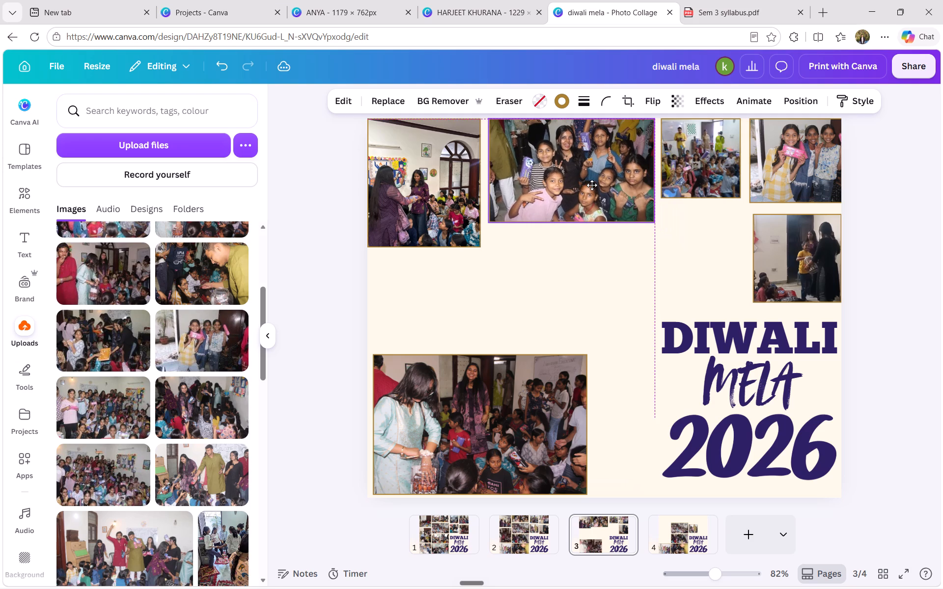
drag(592, 185, 590, 186)
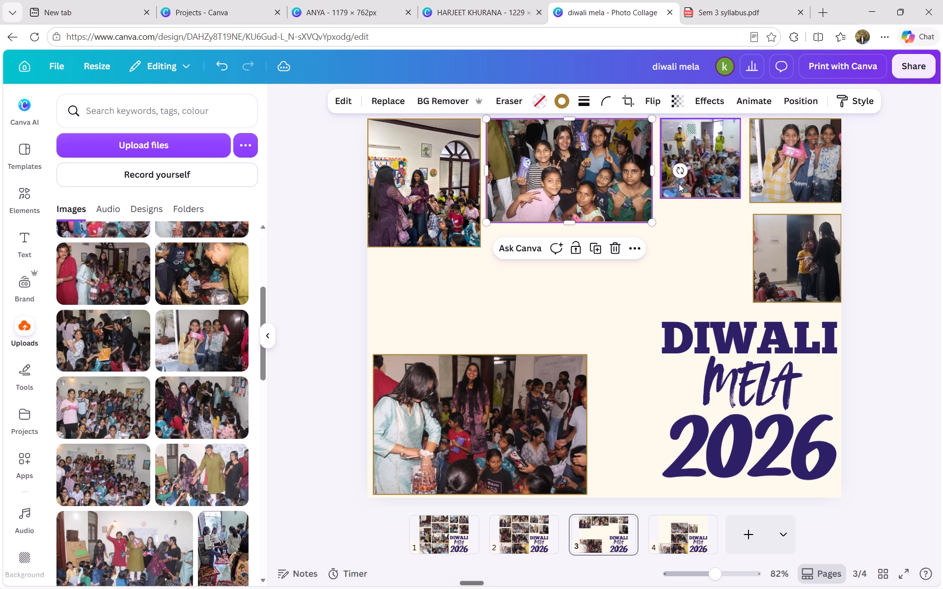
Move the small square classroom photo out of the top row, enlarge it, and place it below the top-centre group photo.
drag(682, 184, 410, 322)
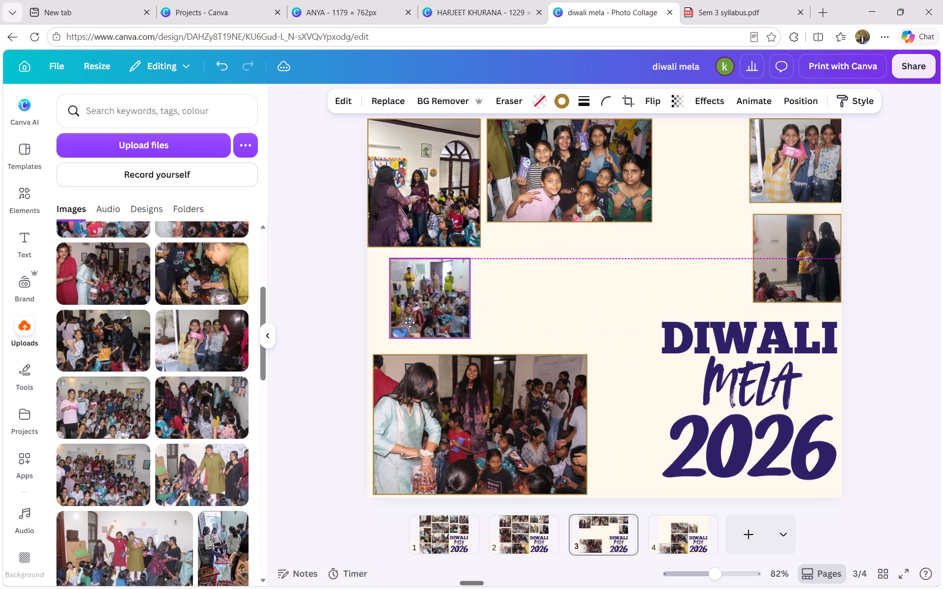
drag(410, 322, 409, 322)
click(471, 302)
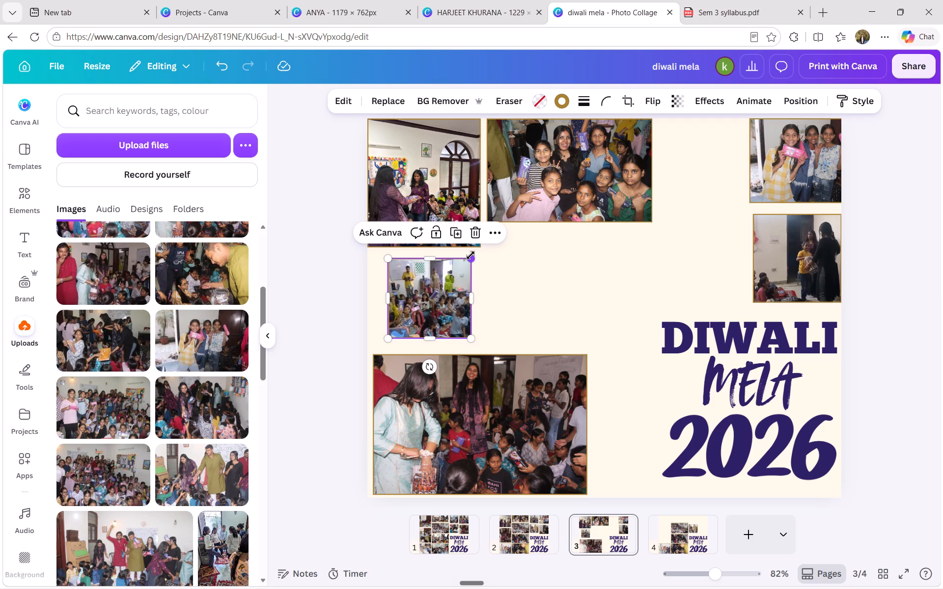
drag(471, 255, 521, 243)
drag(454, 268, 546, 282)
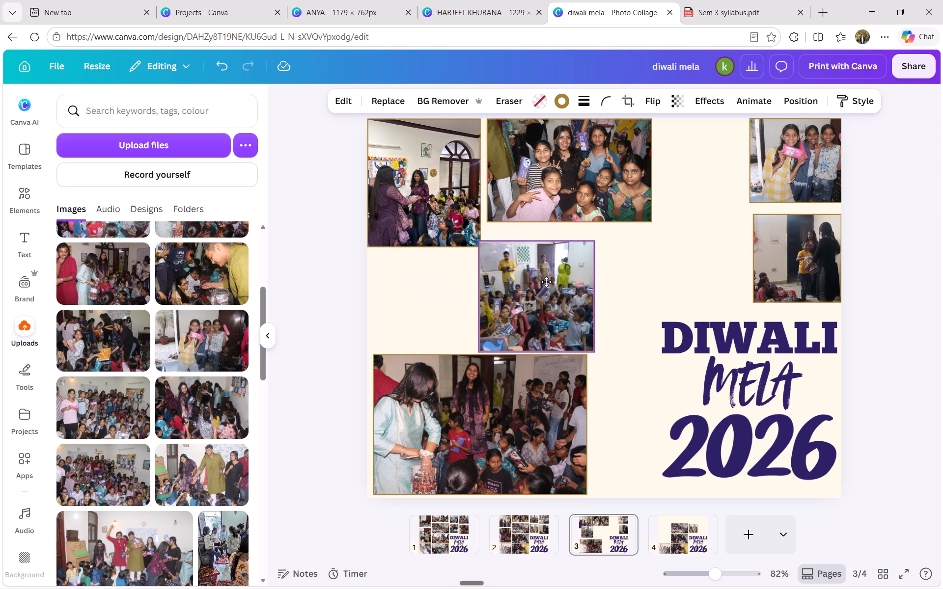
drag(546, 282, 555, 275)
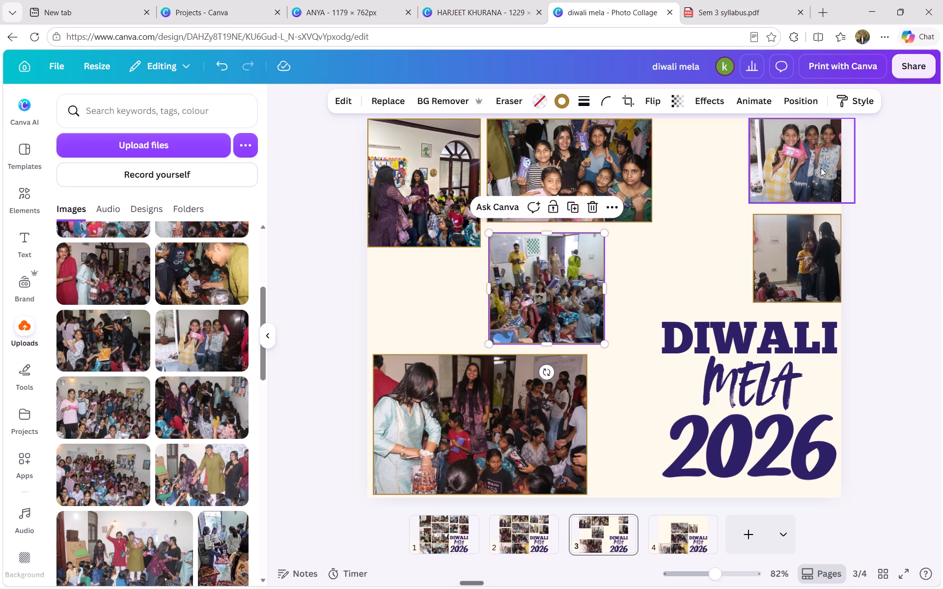
Widen the top-right photo of three girls and place it beside the group photo along page 3's top edge.
click(821, 168)
drag(821, 168, 764, 173)
drag(798, 168, 811, 165)
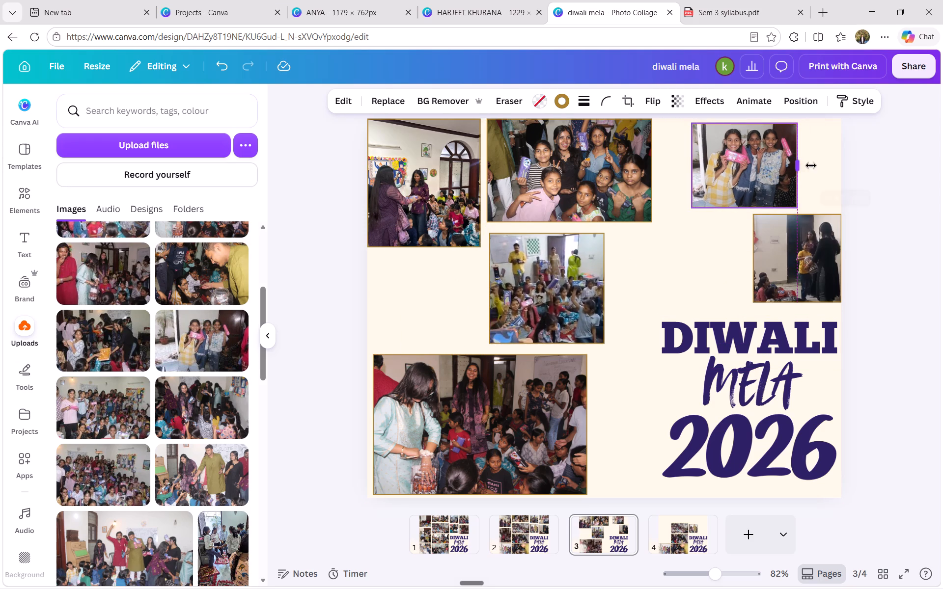
drag(811, 165, 844, 161)
drag(784, 154, 772, 152)
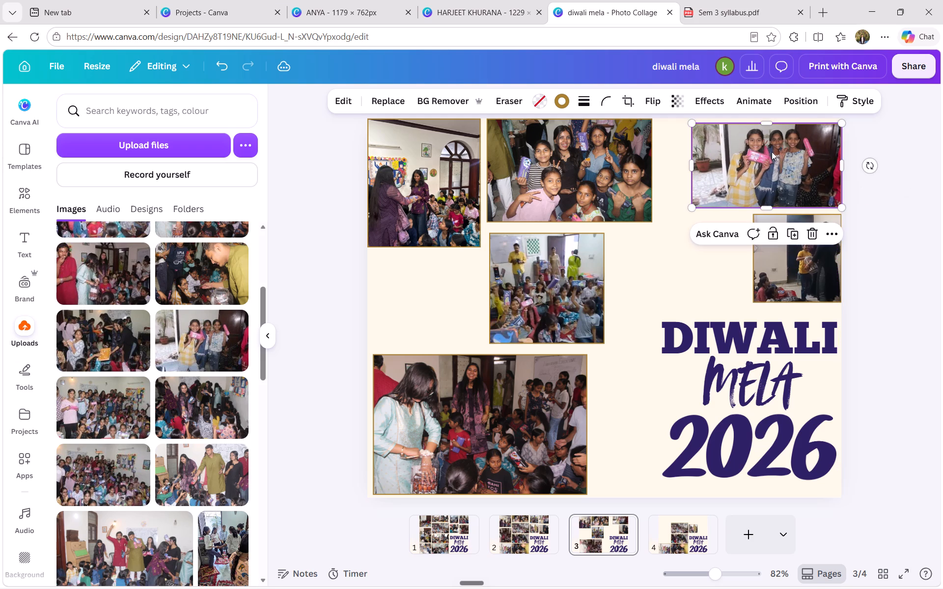
drag(772, 152, 753, 149)
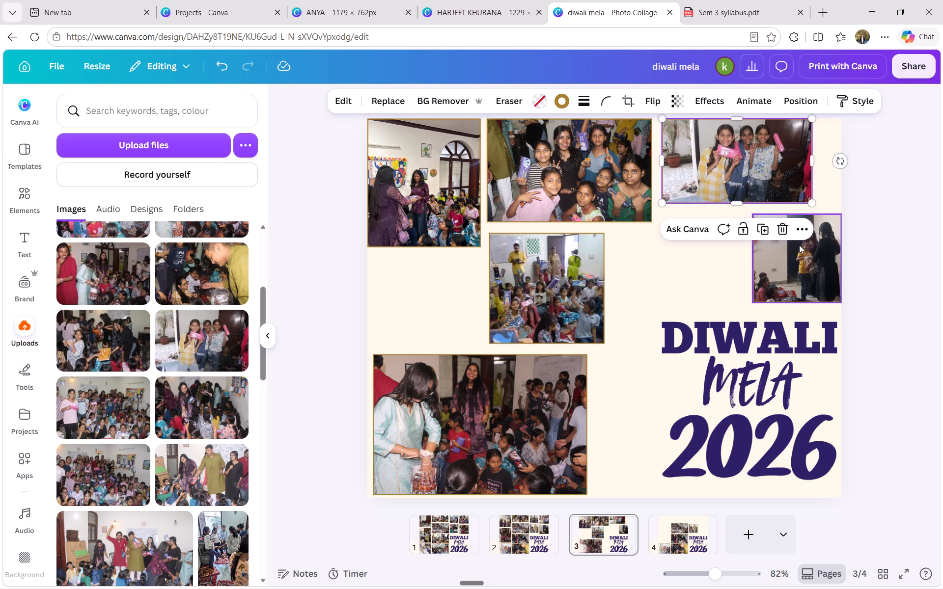
Group the DIWALI, MELA and 2026 texts and shrink the group into page 3's bottom-right area.
click(799, 245)
click(754, 296)
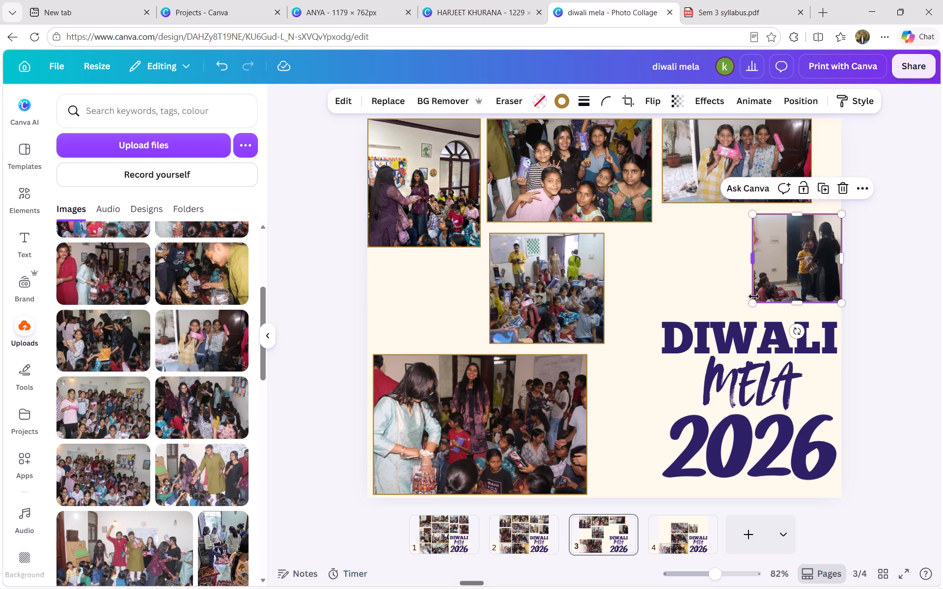
click(750, 312)
drag(629, 328, 745, 374)
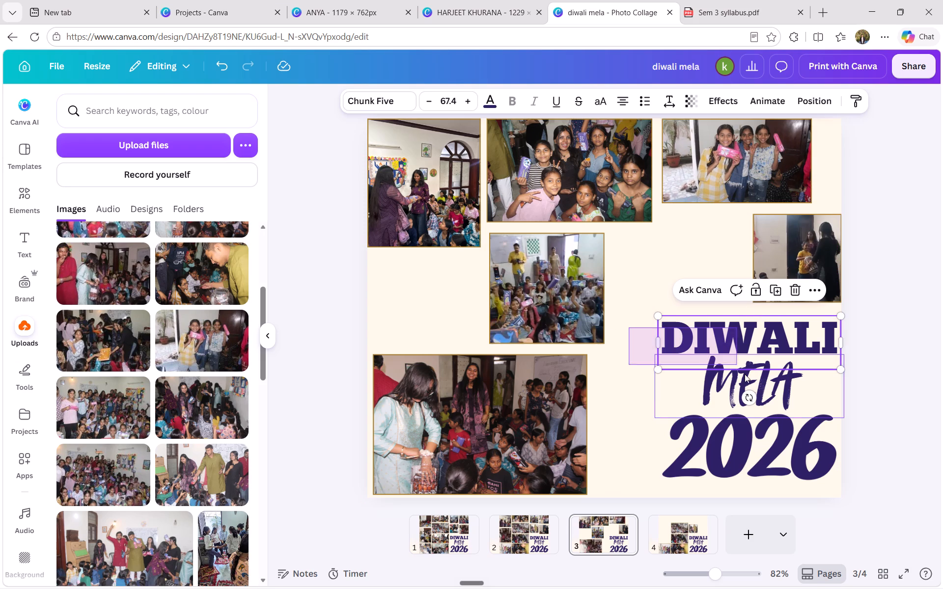
drag(745, 374, 750, 465)
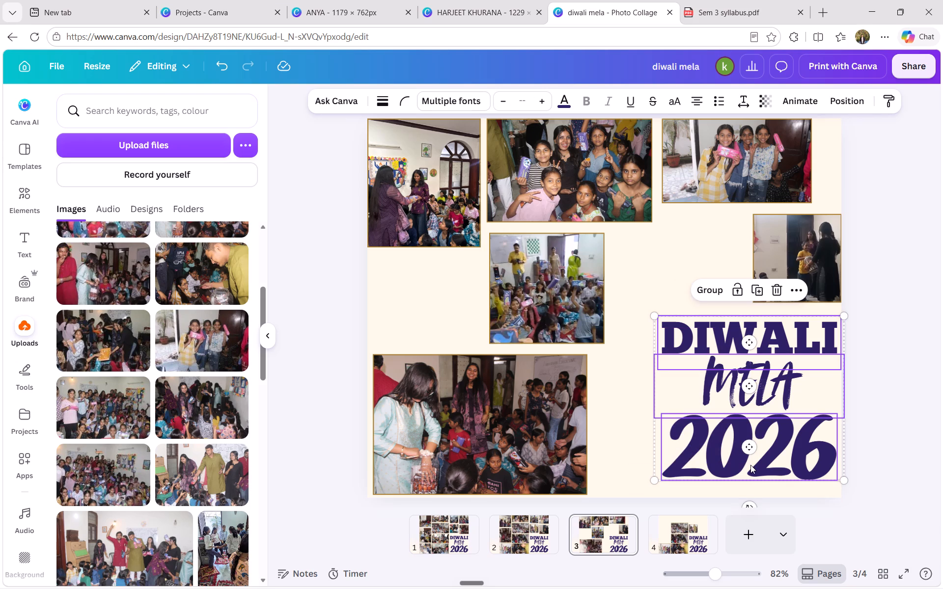
key(ctrl+g)
drag(653, 316, 717, 448)
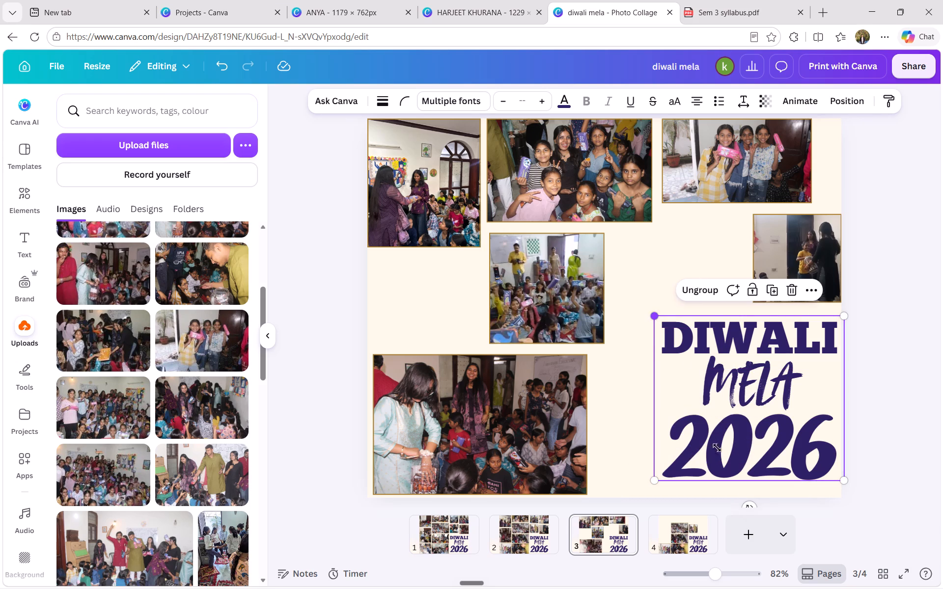
drag(717, 448, 757, 491)
click(915, 249)
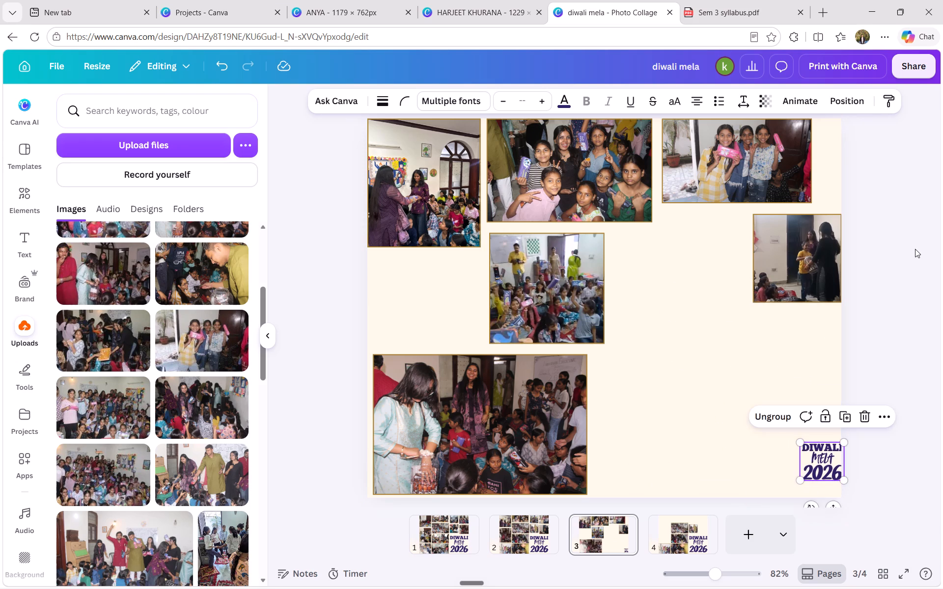
Enlarge the photo at page 3's right edge and move the square classroom photo beside the large bottom-left photo.
click(777, 263)
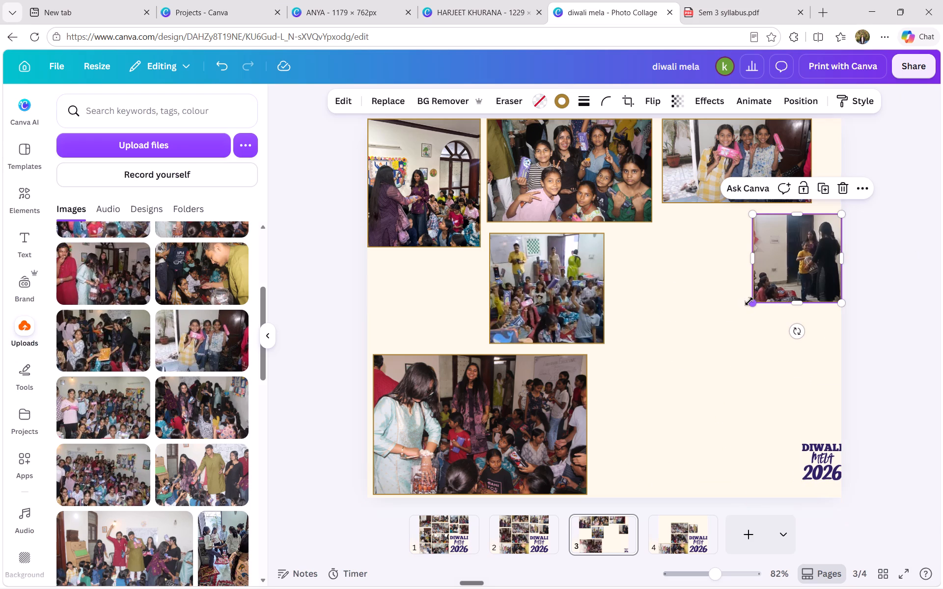
drag(749, 301, 679, 365)
drag(520, 260, 623, 411)
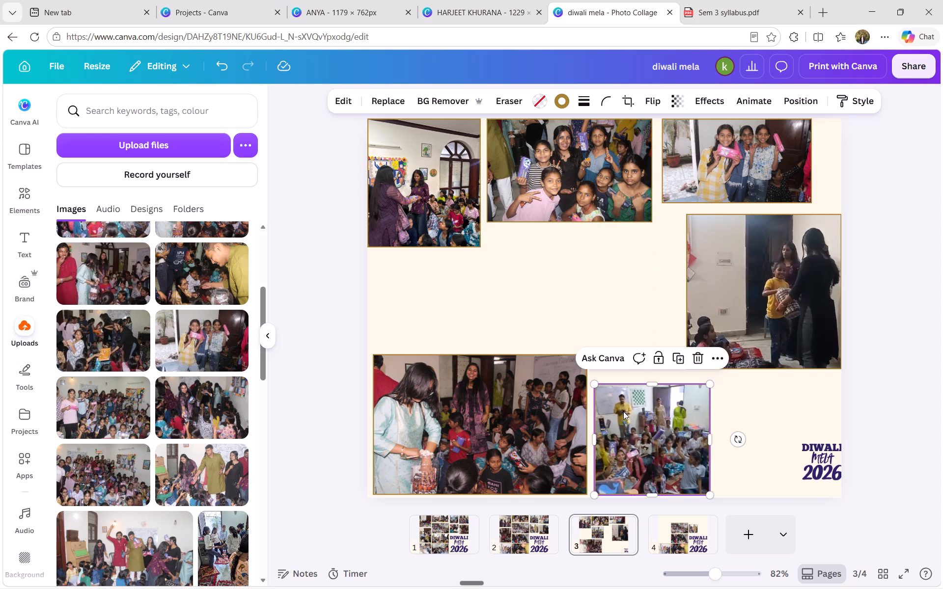
Move the small DIWALI MELA 2026 group into the empty space below the top-centre group photo.
drag(804, 462, 535, 263)
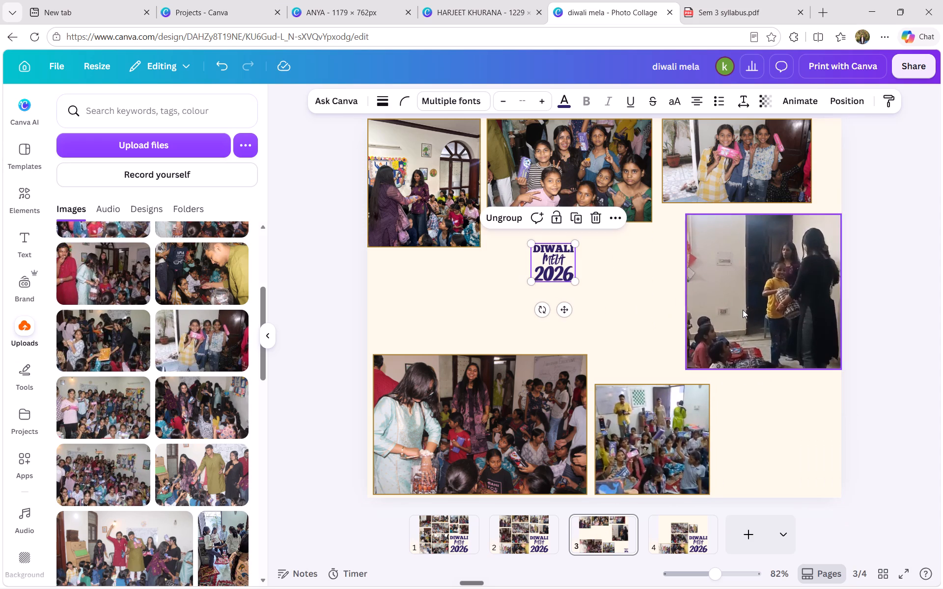
Place the enlarged right-edge photo in the bottom-right corner, shrink it slightly, and fit the classroom photo between the two bottom-row photos.
drag(743, 310, 747, 349)
drag(663, 381, 654, 361)
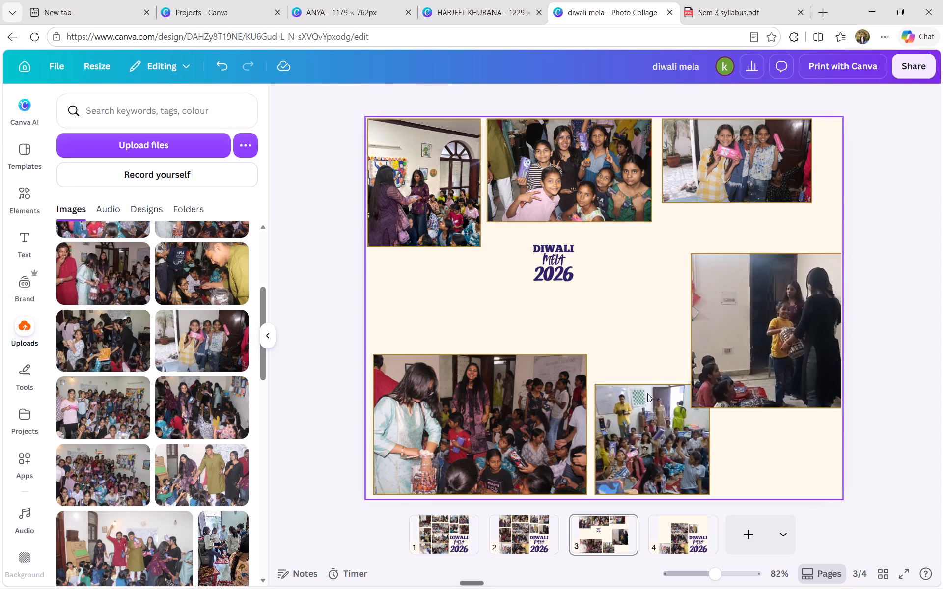
drag(644, 411, 618, 220)
drag(742, 345, 726, 425)
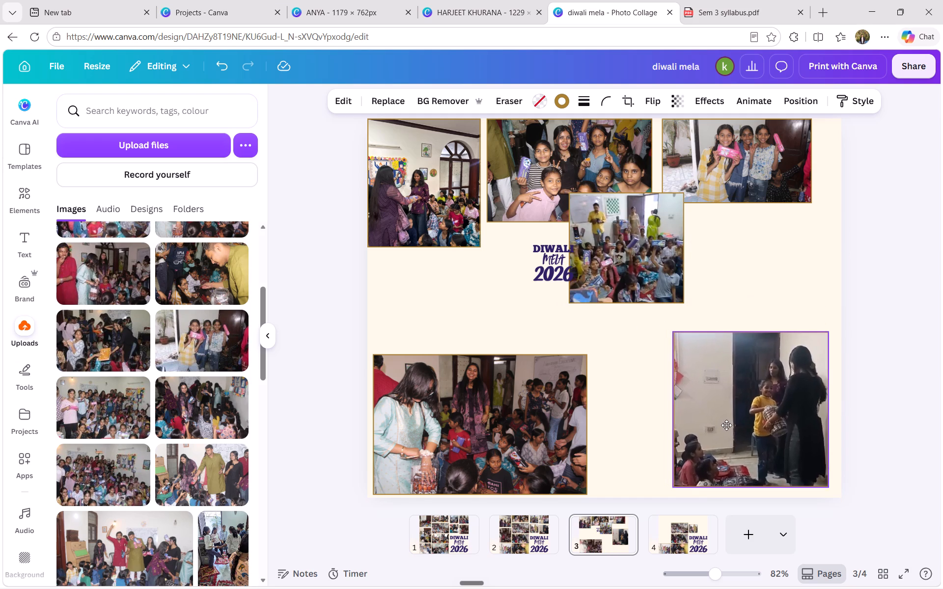
drag(726, 425, 735, 431)
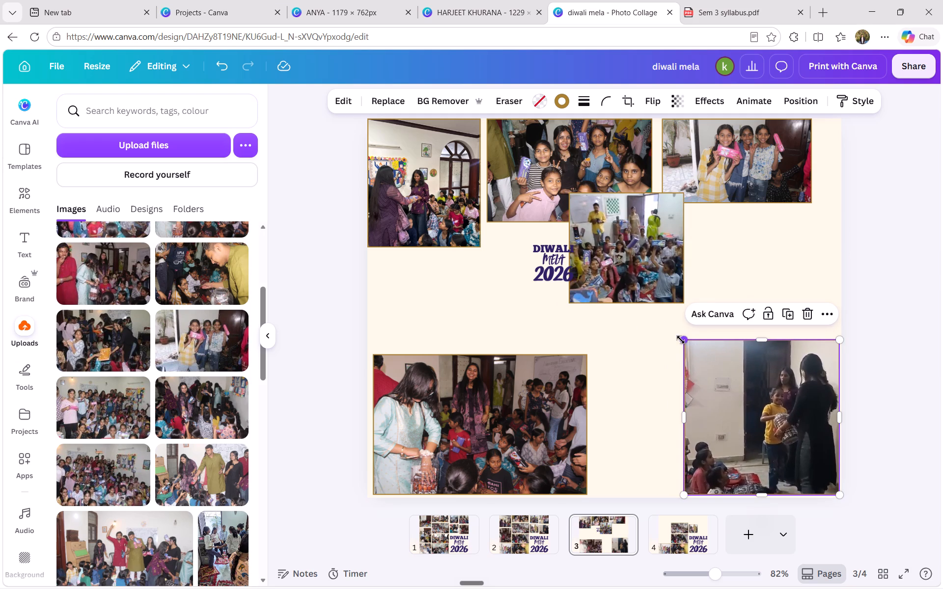
drag(681, 340, 711, 364)
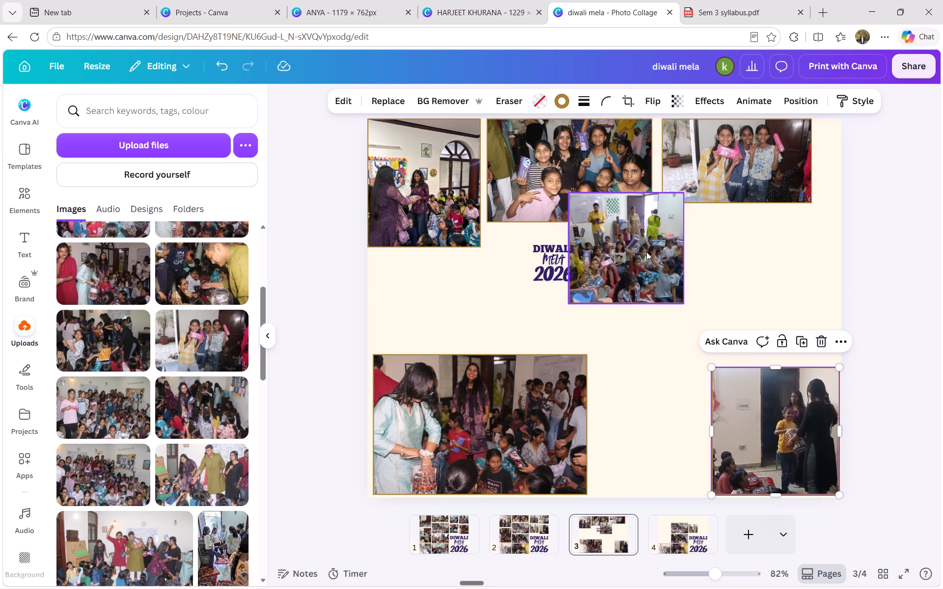
drag(646, 252, 670, 446)
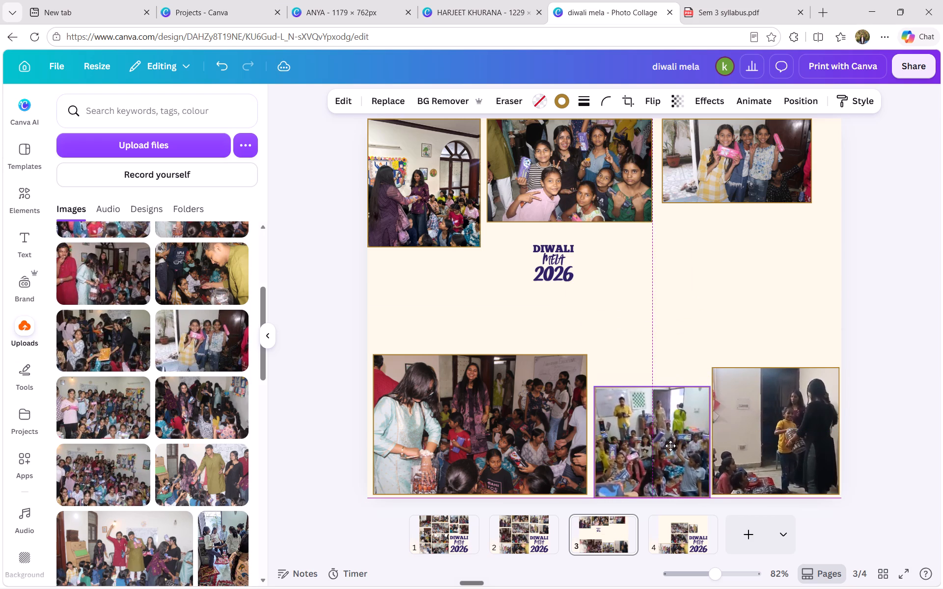
drag(670, 446, 669, 443)
Enlarge the three-girls photo to about 9 wide by 5 high in the top-right corner and even out the group photo's spacing beside it.
click(735, 176)
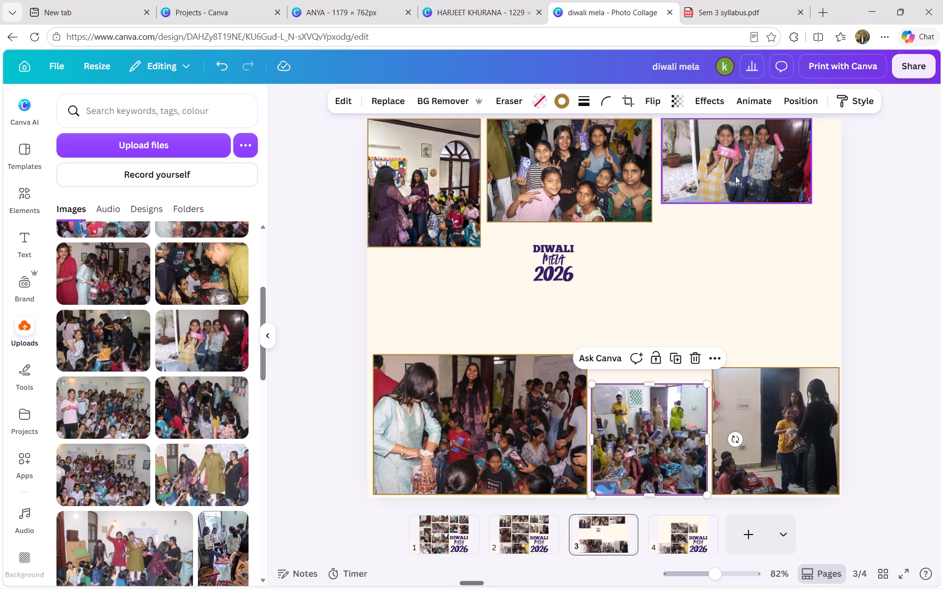
drag(808, 204, 832, 208)
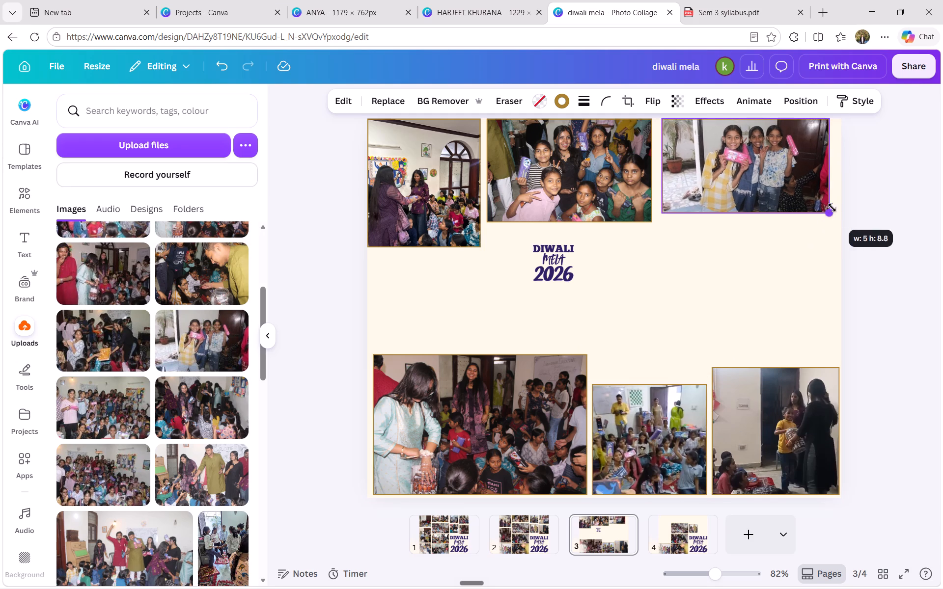
drag(832, 208, 829, 203)
drag(789, 177, 803, 178)
click(626, 172)
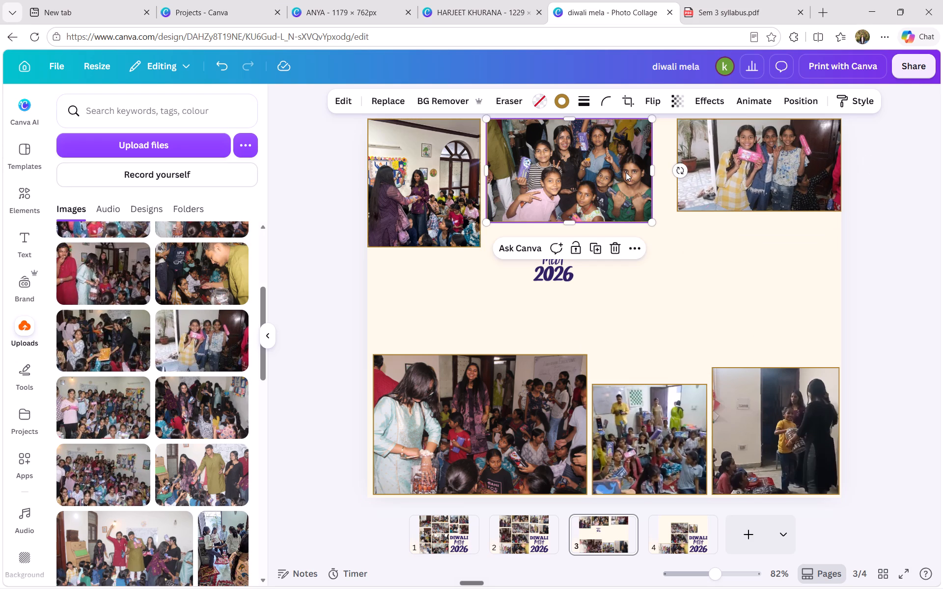
drag(626, 172, 637, 171)
Enlarge the DIWALI MELA 2026 group and position it in page 3's centre, between the top and bottom photo rows.
click(567, 265)
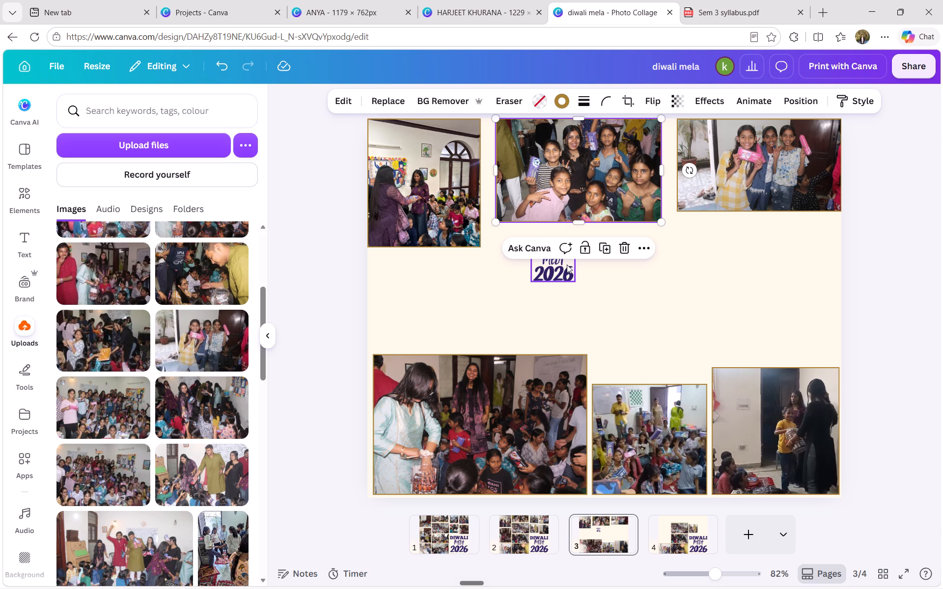
drag(578, 284, 739, 321)
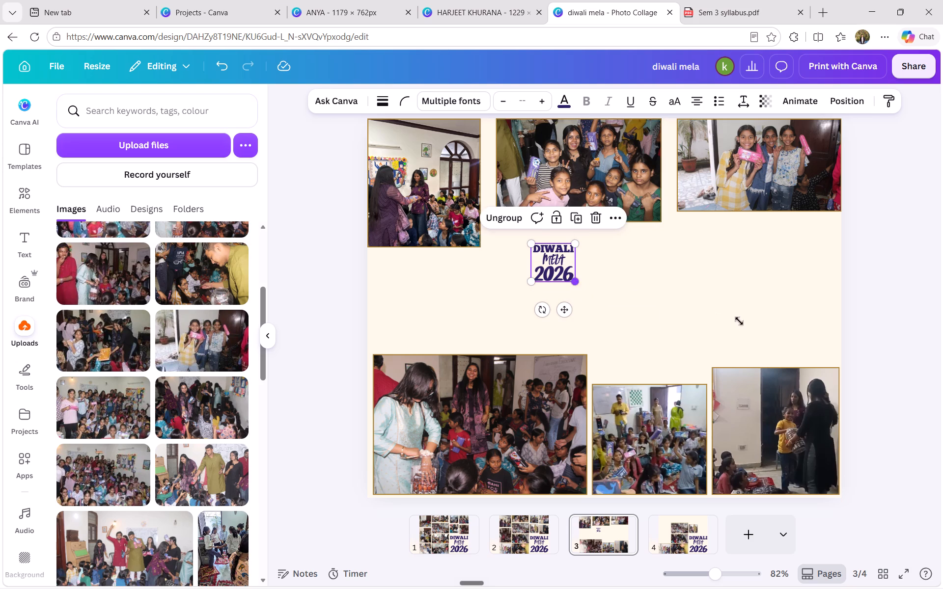
drag(739, 321, 785, 322)
drag(624, 323, 613, 297)
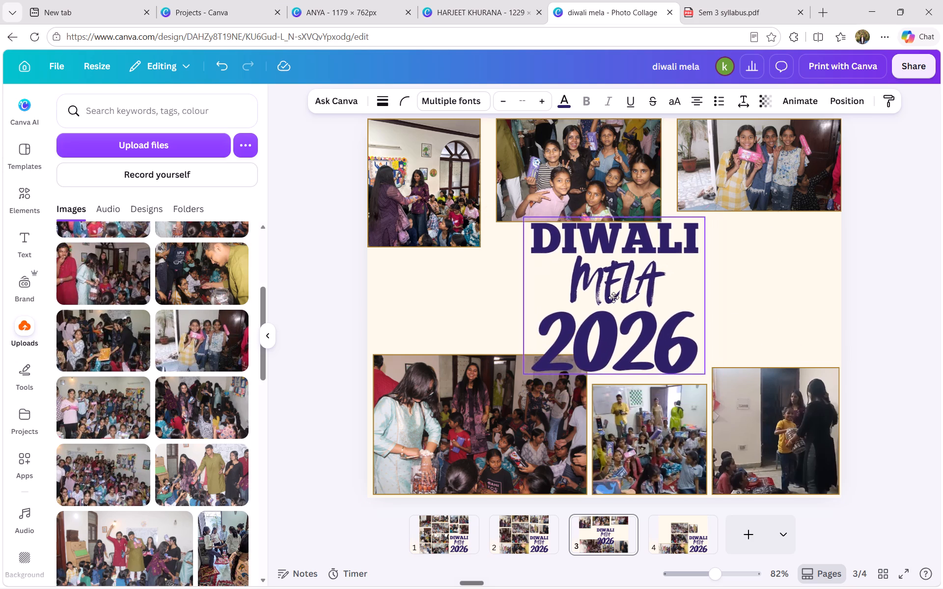
drag(613, 297, 597, 320)
double_click(554, 306)
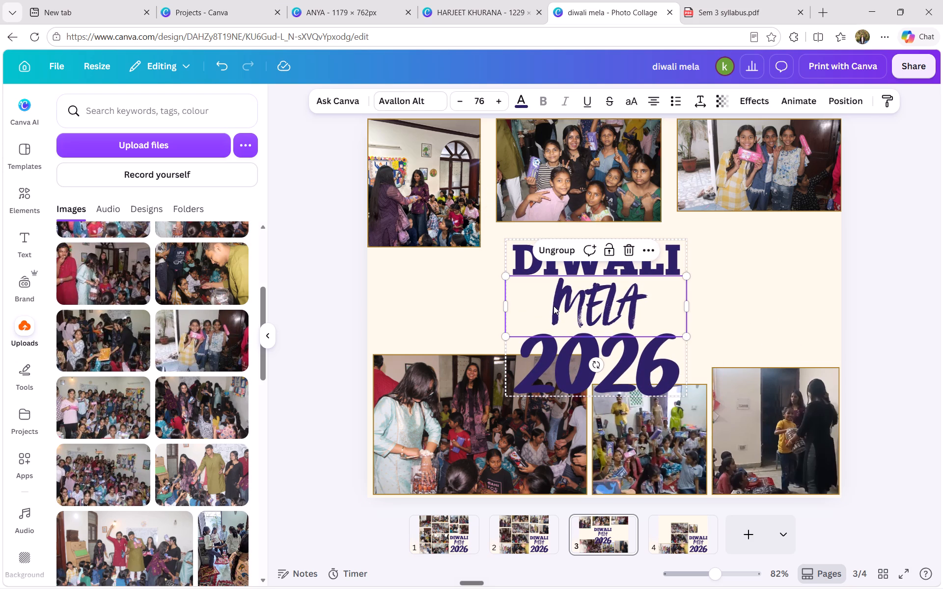
click(679, 319)
click(718, 308)
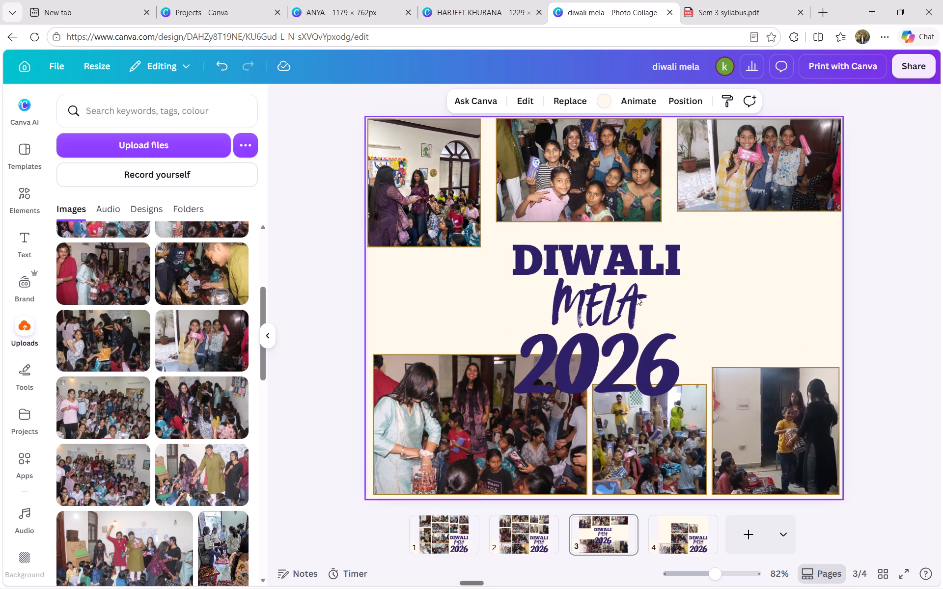
Ungroup page 3's title and rearrange it with MELA beside DIWALI on one line and 2026 beneath them.
click(619, 297)
click(542, 212)
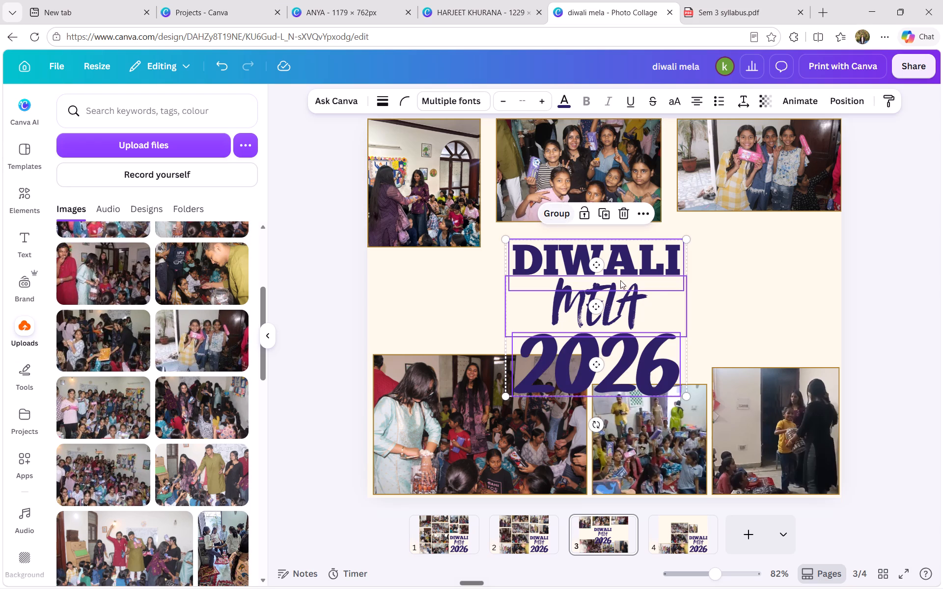
click(662, 303)
click(724, 260)
drag(642, 265, 624, 266)
drag(628, 306, 675, 316)
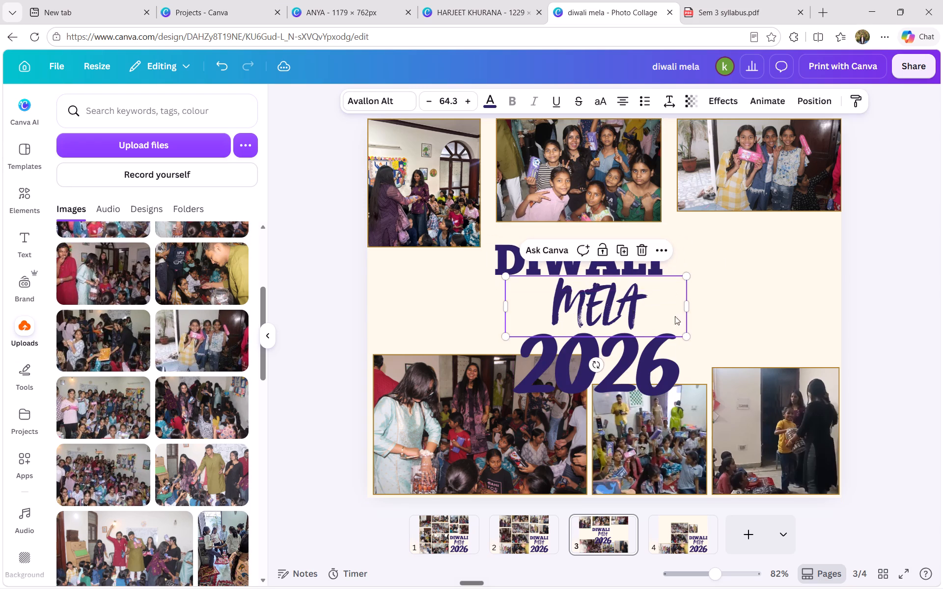
drag(675, 316, 761, 262)
drag(633, 352, 652, 335)
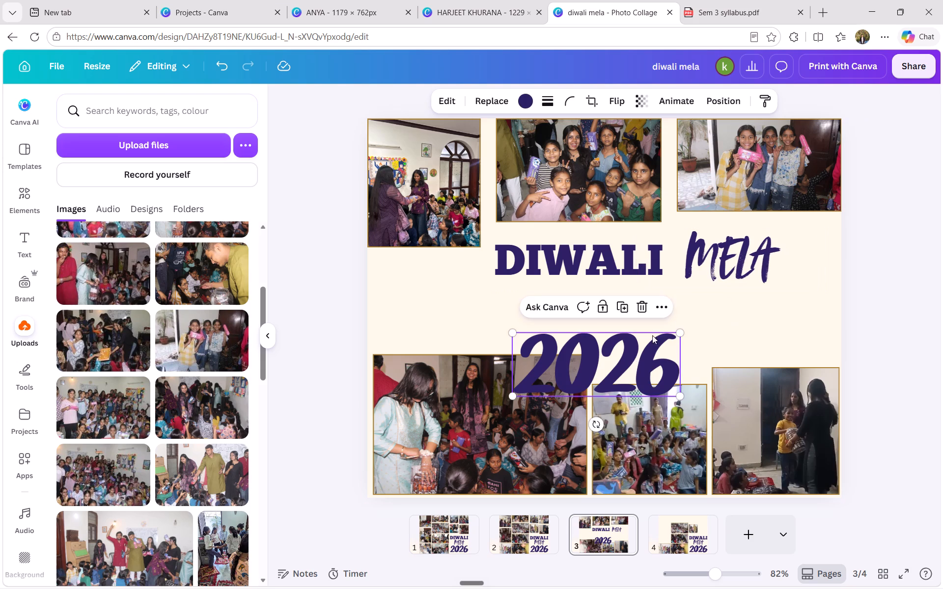
drag(652, 335, 710, 309)
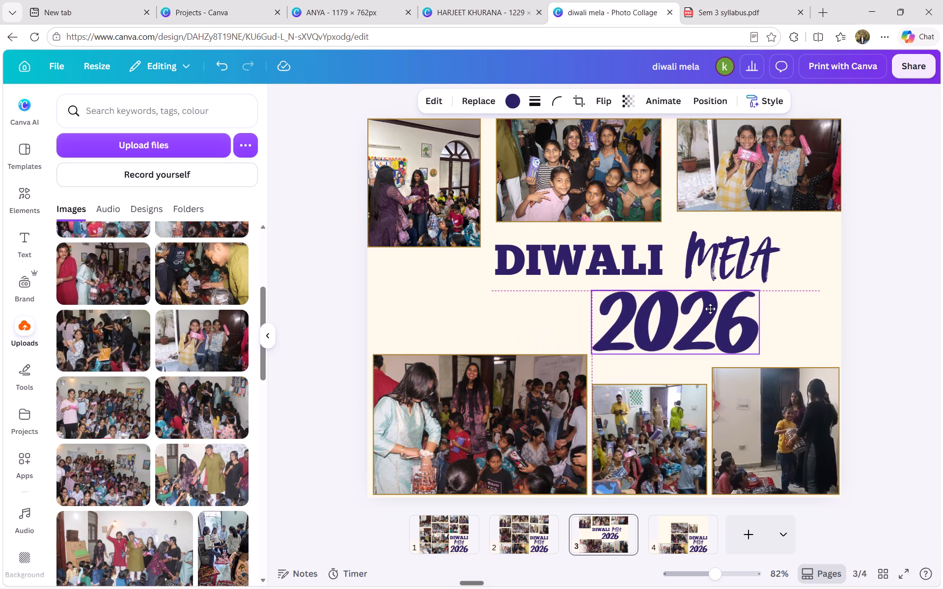
drag(710, 309, 710, 307)
click(942, 234)
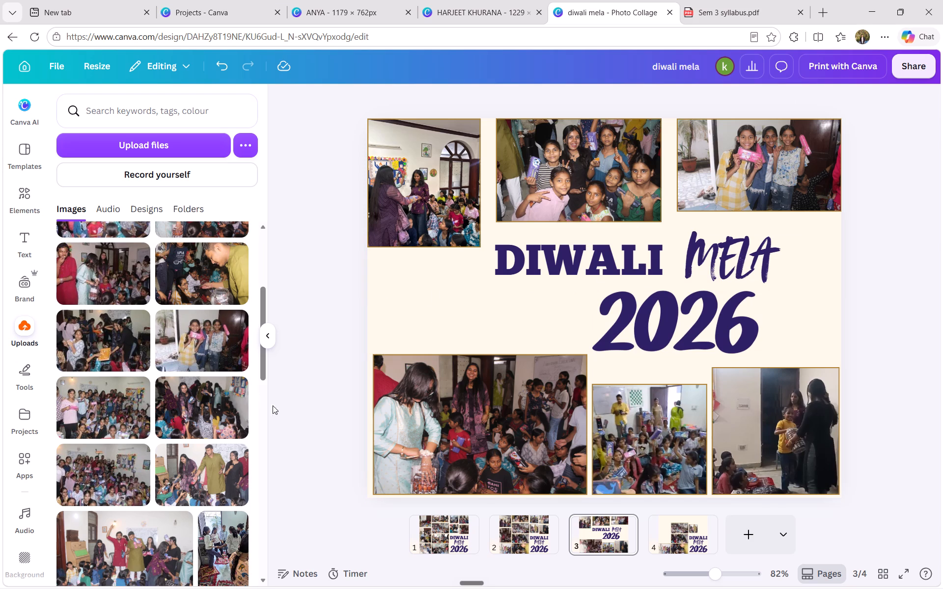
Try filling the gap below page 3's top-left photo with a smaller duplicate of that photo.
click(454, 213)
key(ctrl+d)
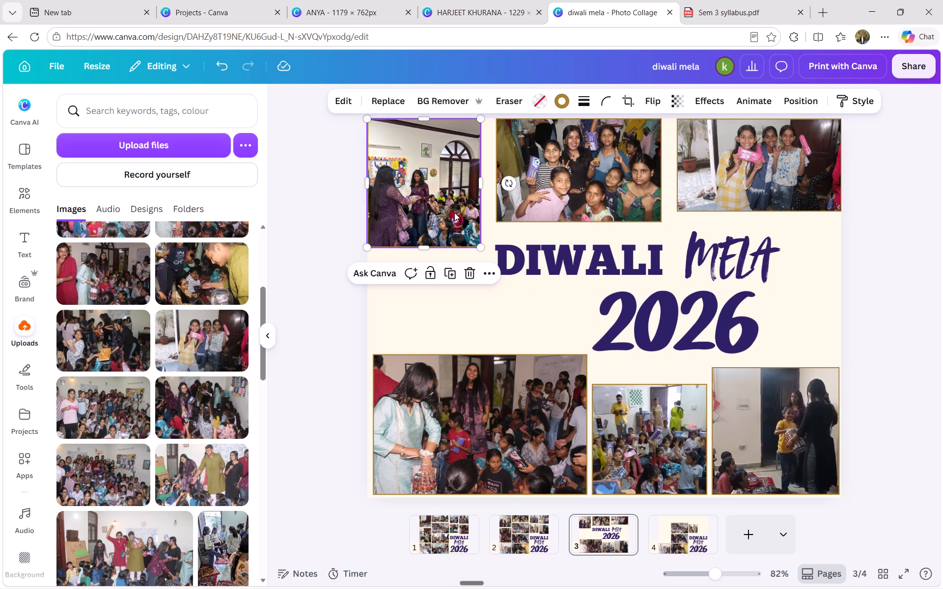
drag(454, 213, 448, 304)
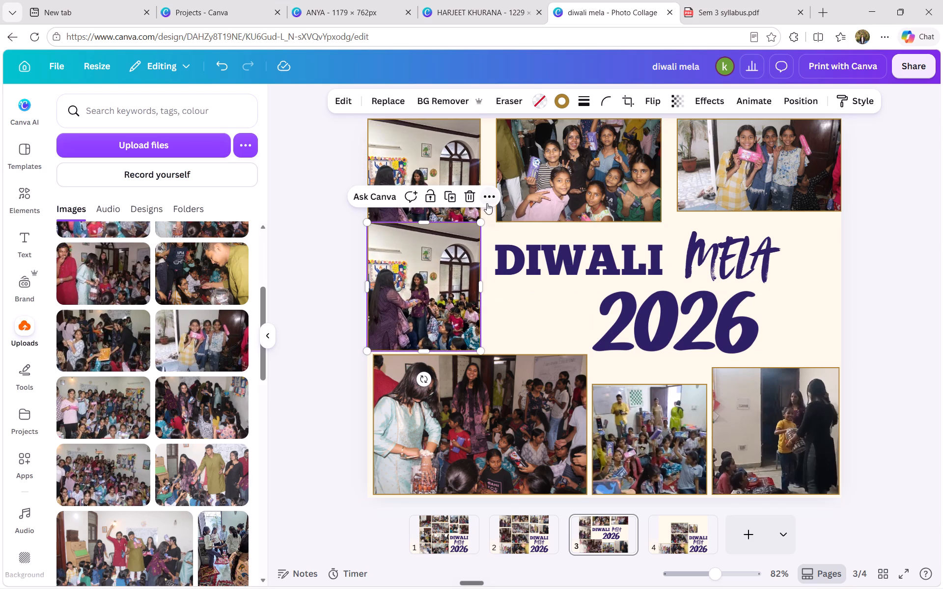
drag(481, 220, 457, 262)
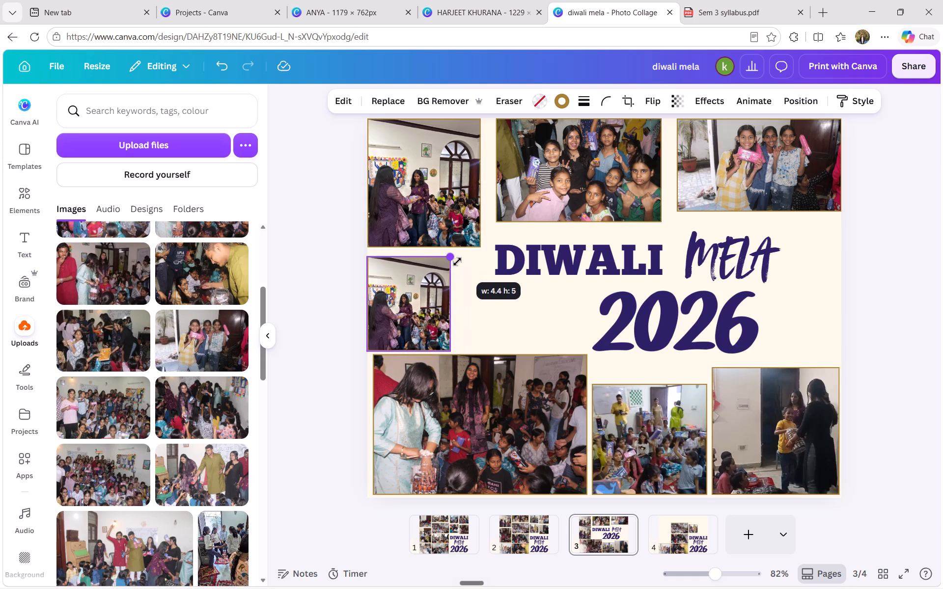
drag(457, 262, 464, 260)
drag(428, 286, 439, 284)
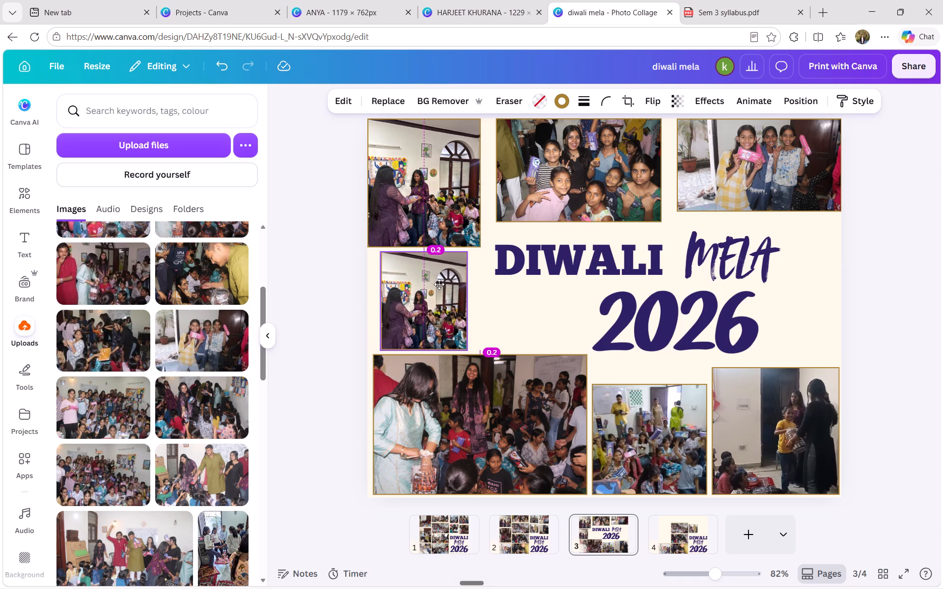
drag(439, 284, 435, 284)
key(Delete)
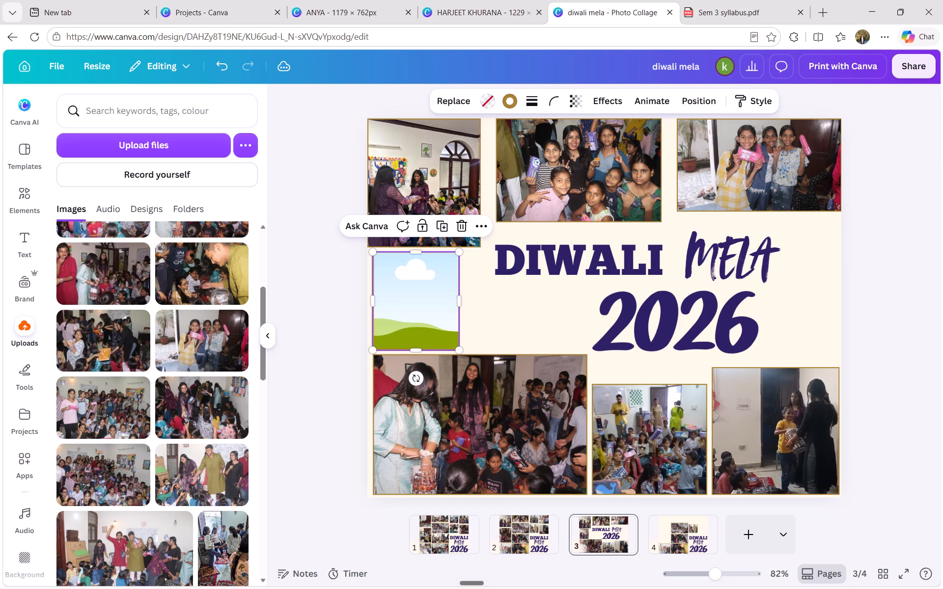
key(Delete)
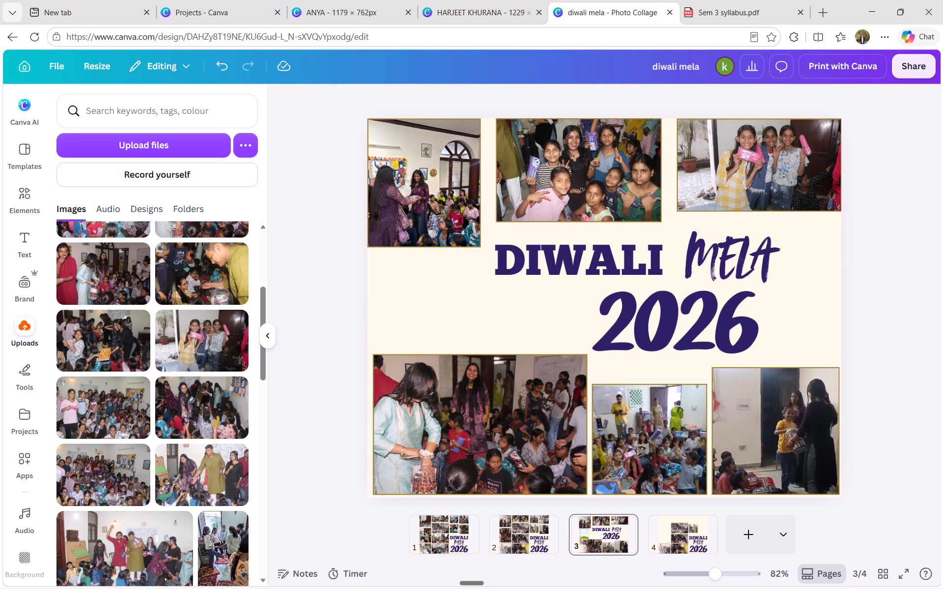
Duplicate the bottom-left photo, shrink the copy into the gap above it, and narrow it to align with the top-left photo's right edge.
click(432, 365)
key(ctrl+d)
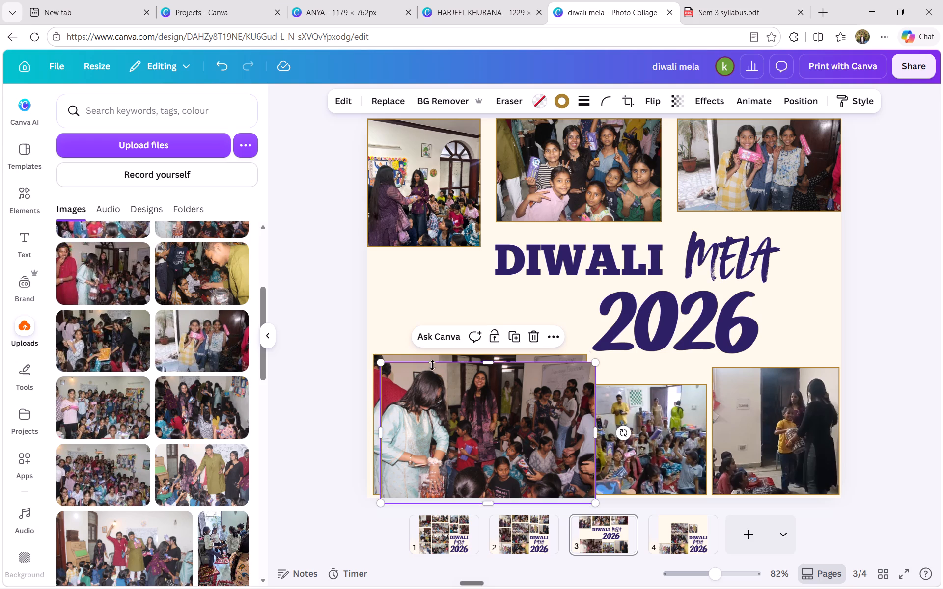
drag(432, 365, 442, 402)
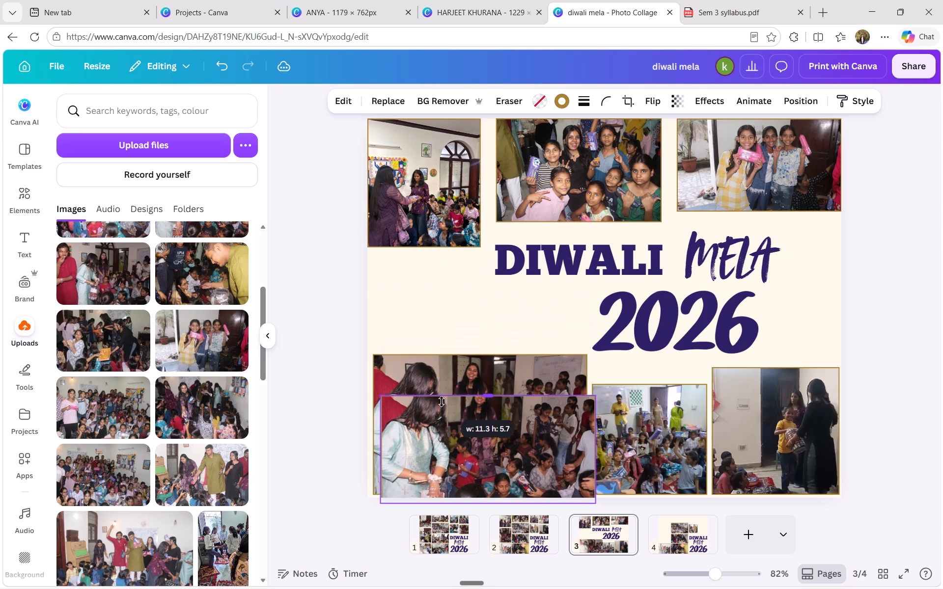
drag(442, 402, 454, 366)
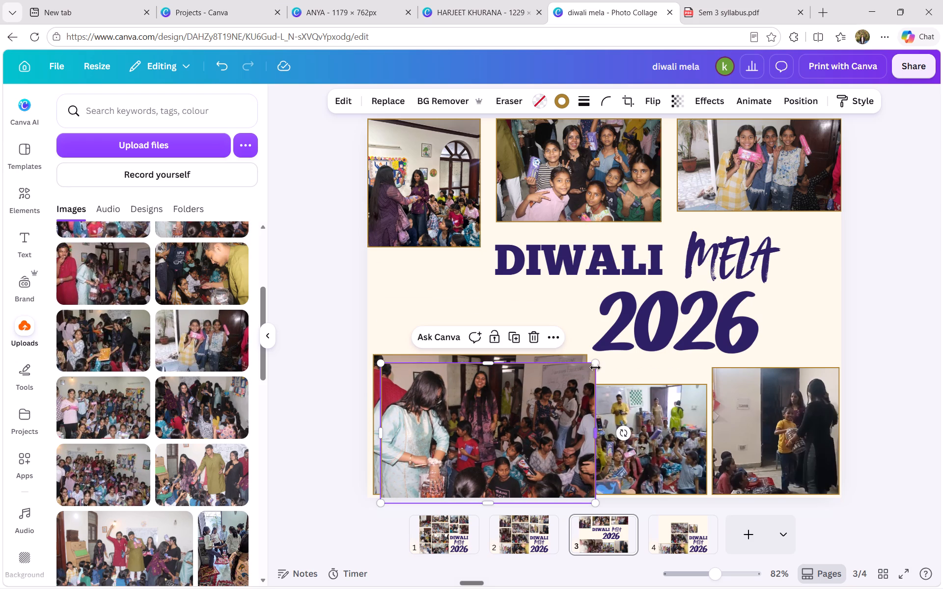
drag(596, 363, 503, 420)
drag(462, 462, 453, 300)
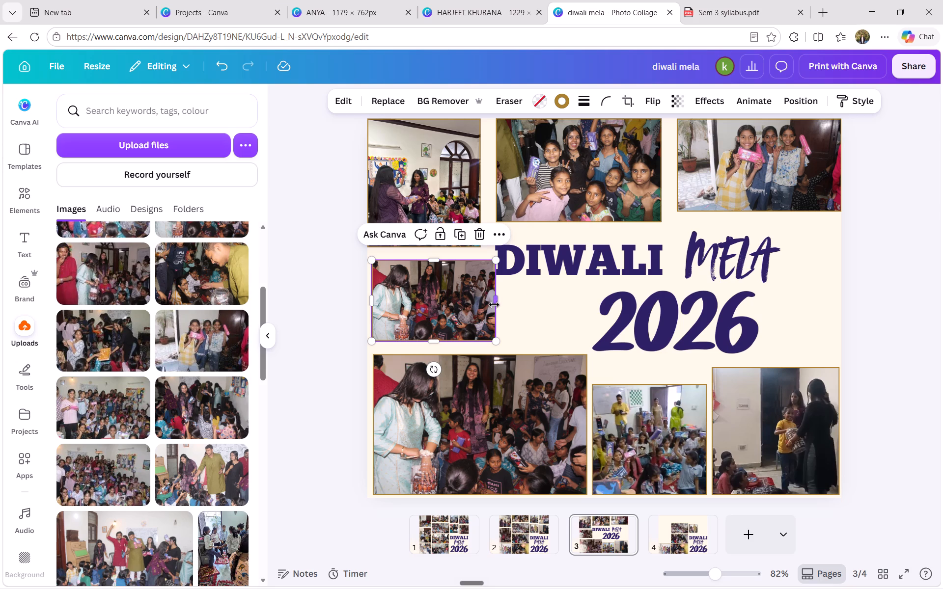
drag(494, 305, 482, 306)
click(482, 345)
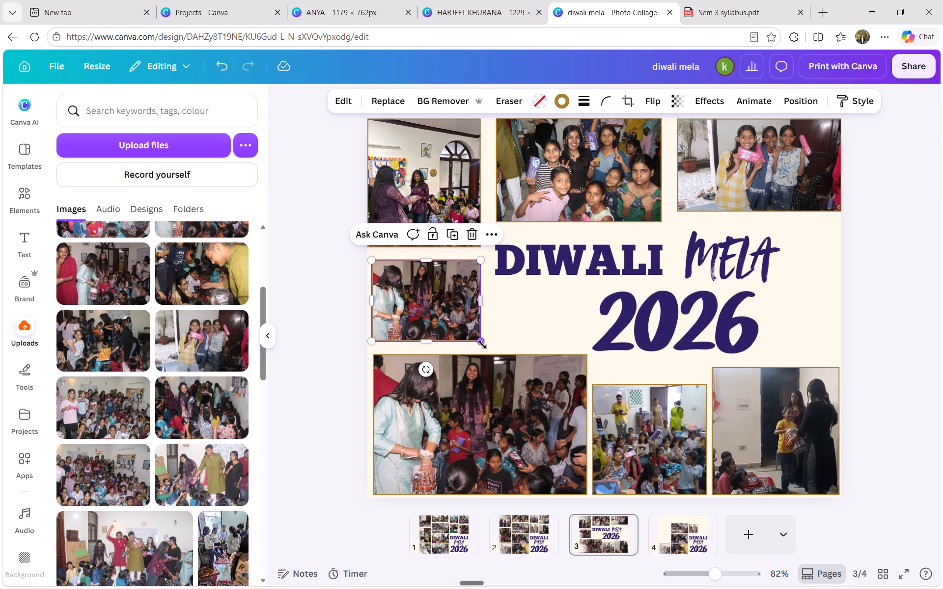
Nudge the large bottom-left photo flush with the page's left edge and shift the neighbouring classroom photo slightly left.
click(480, 428)
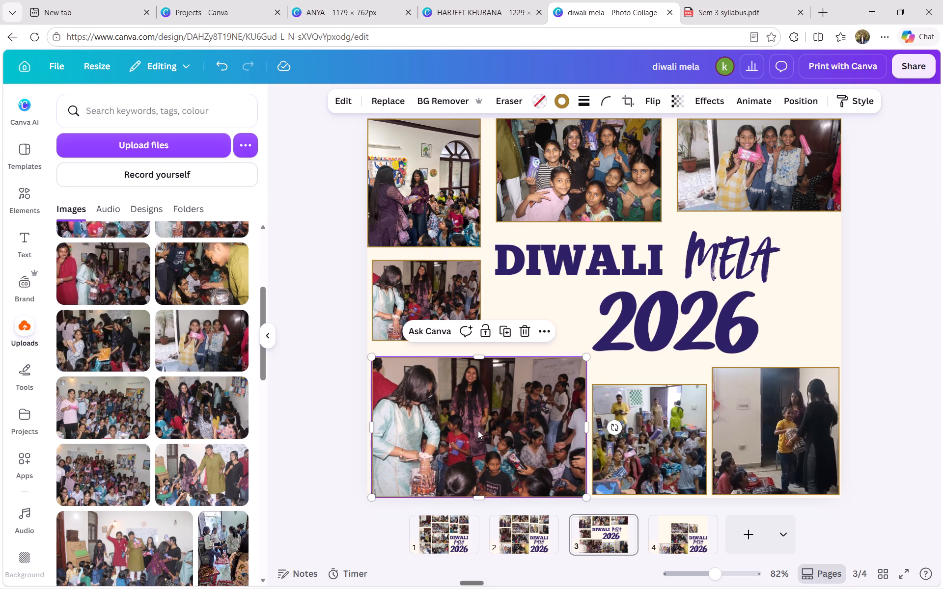
key(Left)
key(Left)
key(Left)
key(Right)
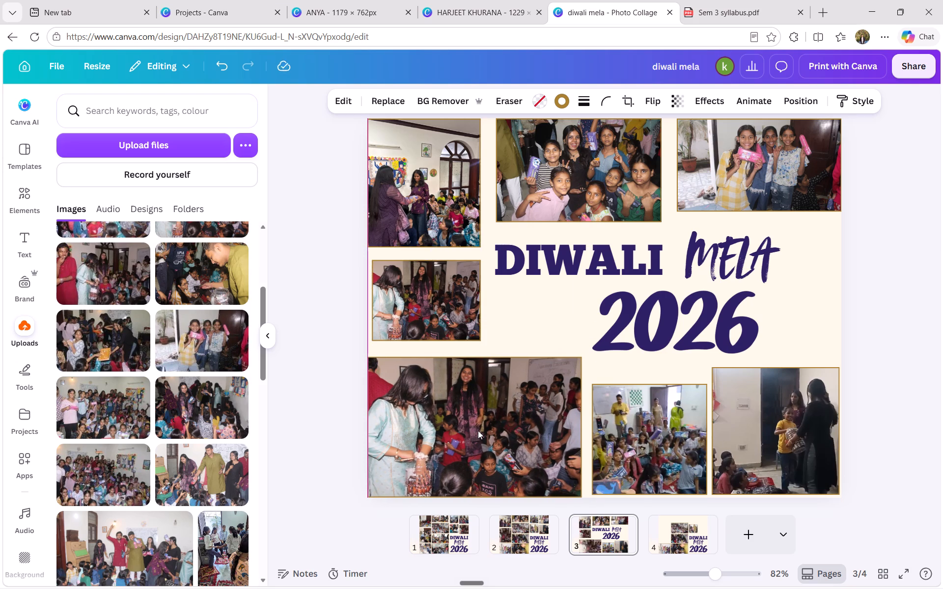
key(Right)
key(Down)
key(Up)
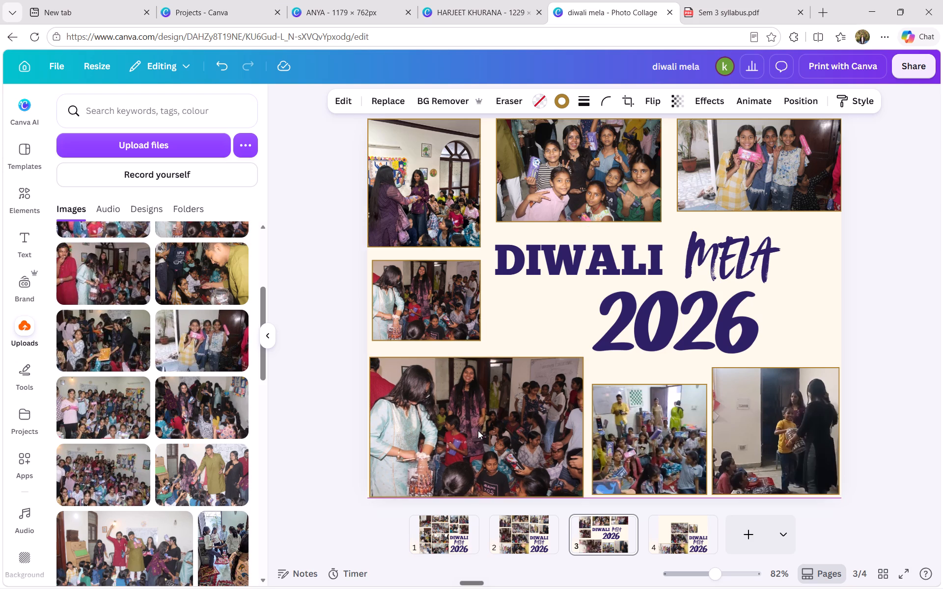
key(Left)
click(646, 441)
key(Left)
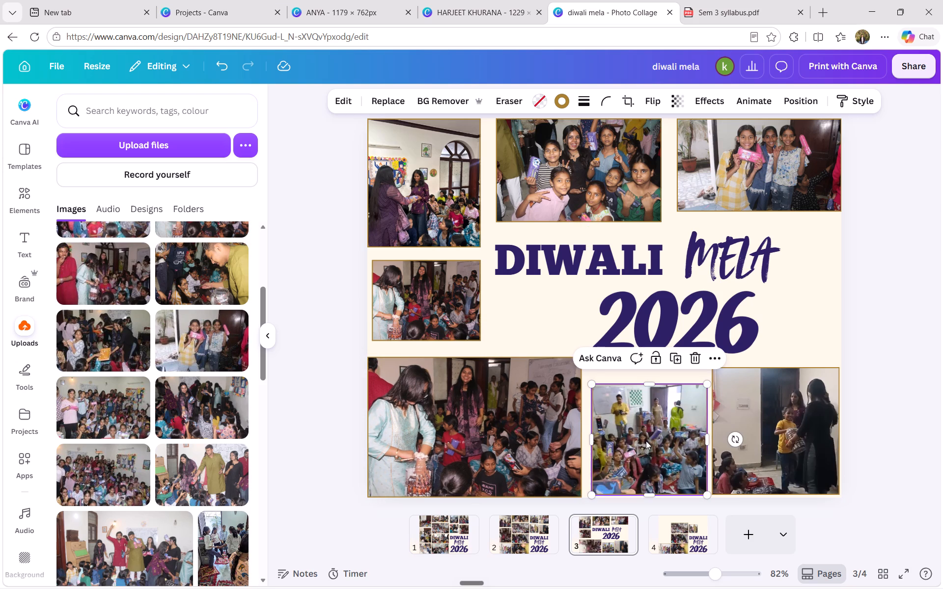
Move the small duplicated photo flush with the page's left edge, widen it to about 6.2, and make it slightly taller.
click(459, 303)
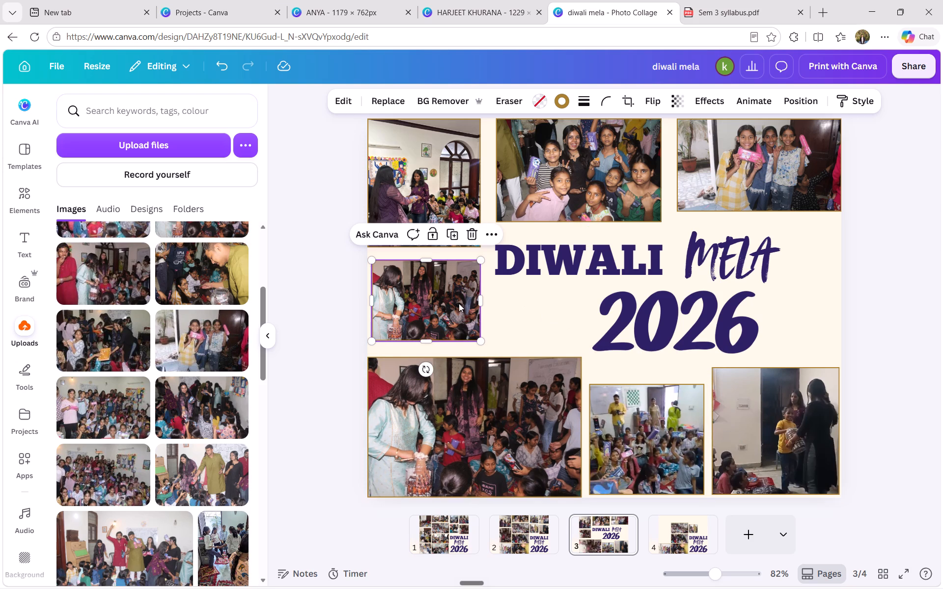
key(Left)
key(Left)
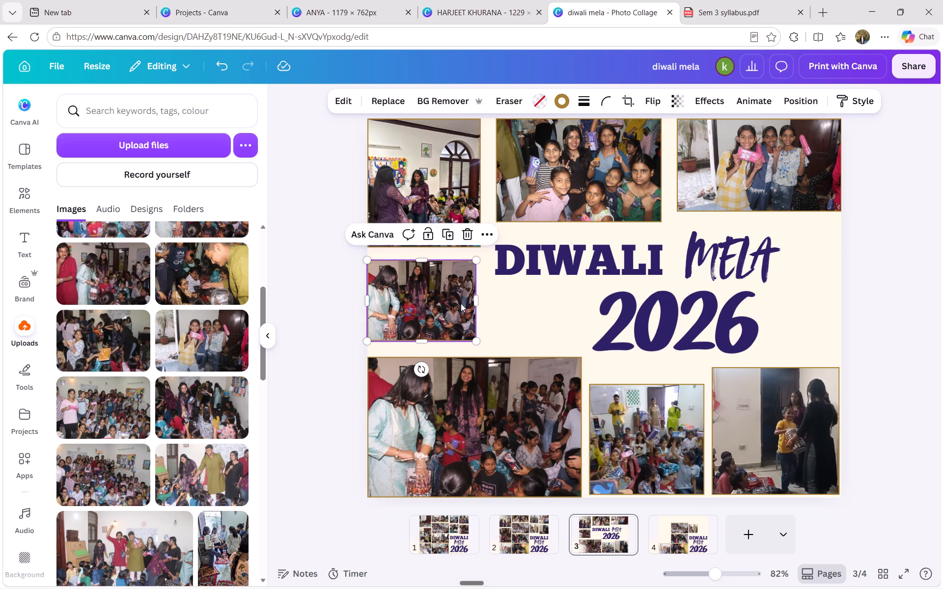
drag(477, 298, 482, 297)
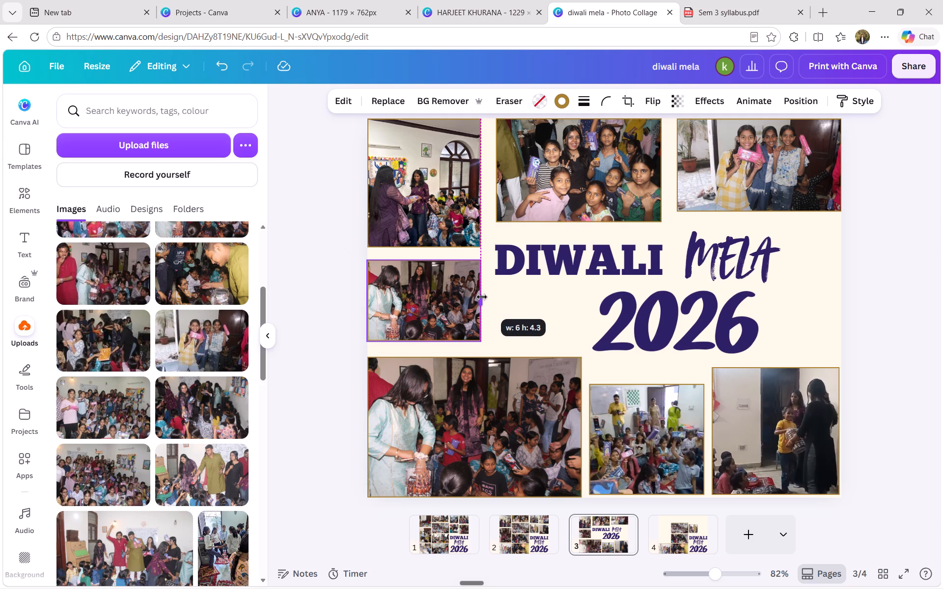
drag(482, 297, 486, 296)
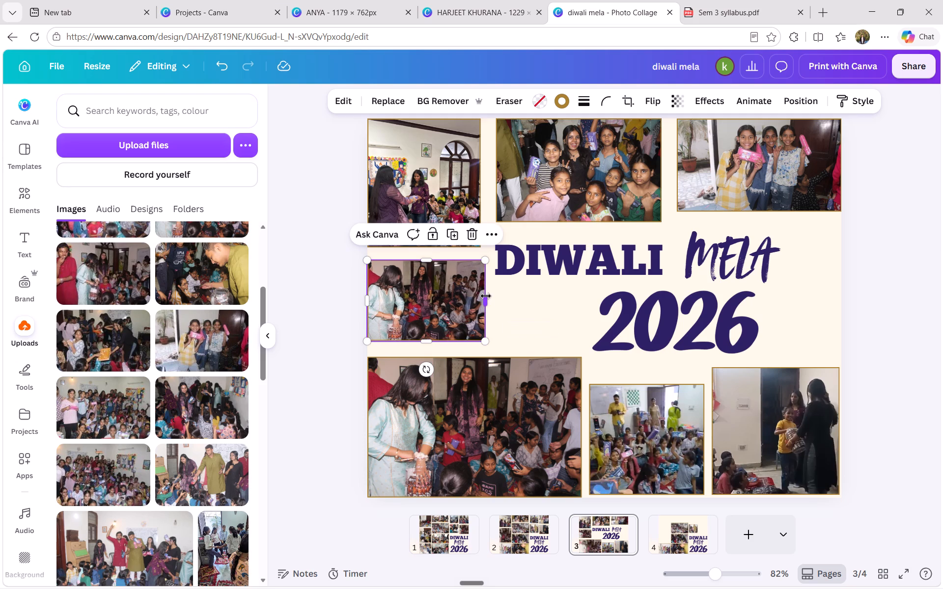
drag(426, 341, 425, 344)
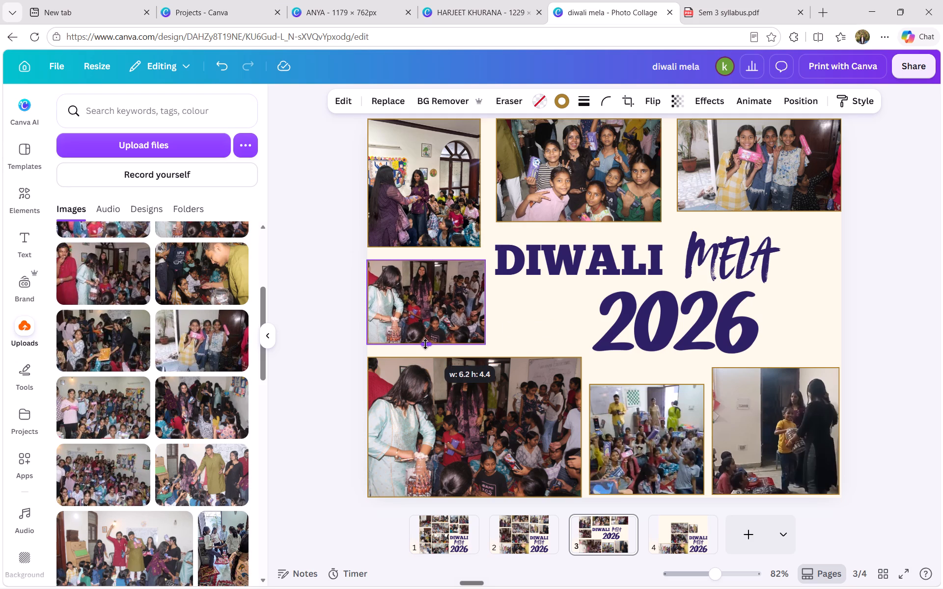
drag(425, 344, 425, 346)
click(430, 258)
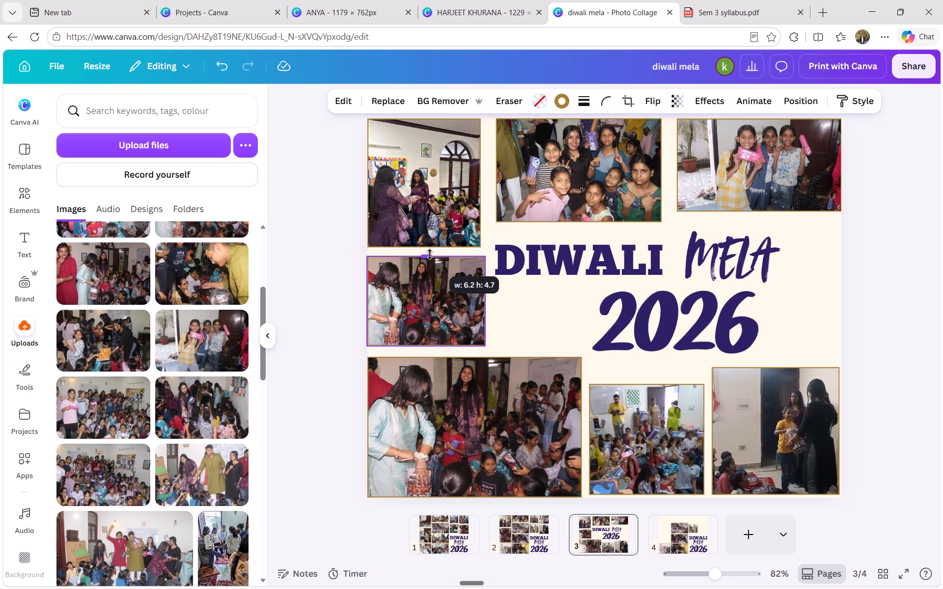
Detach the image from the small duplicated photo frame and delete that image, keeping the frame.
click(415, 297)
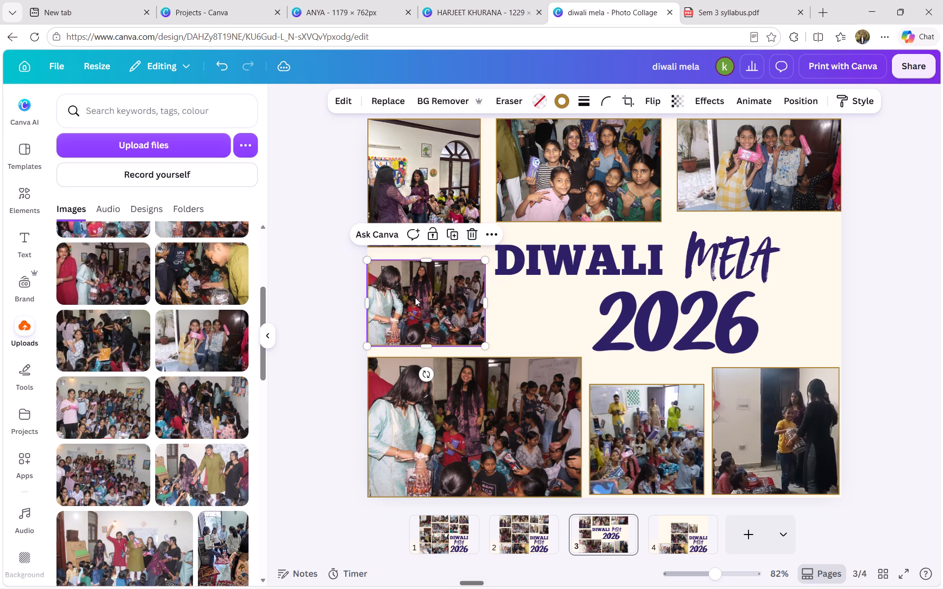
right_click(415, 297)
click(459, 504)
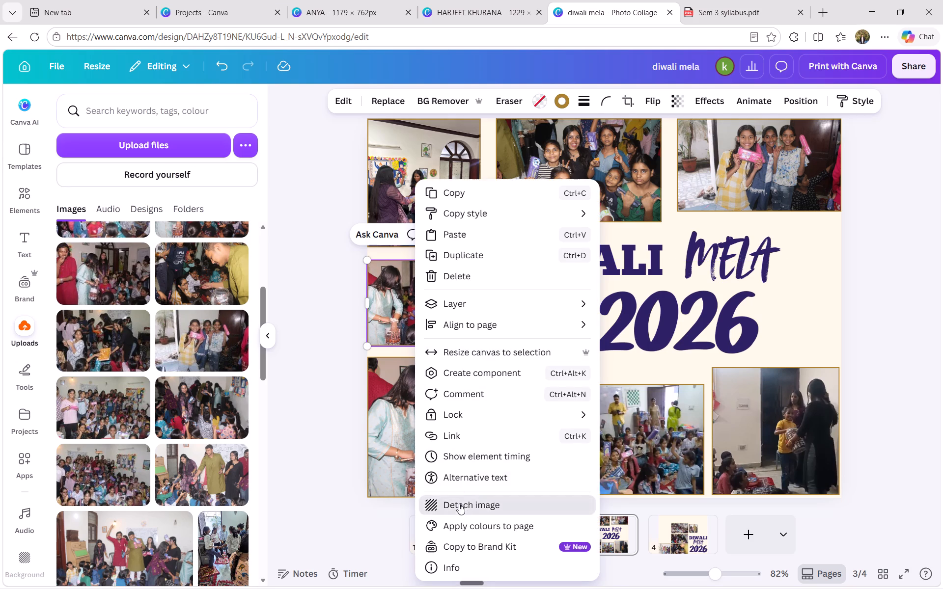
key(Delete)
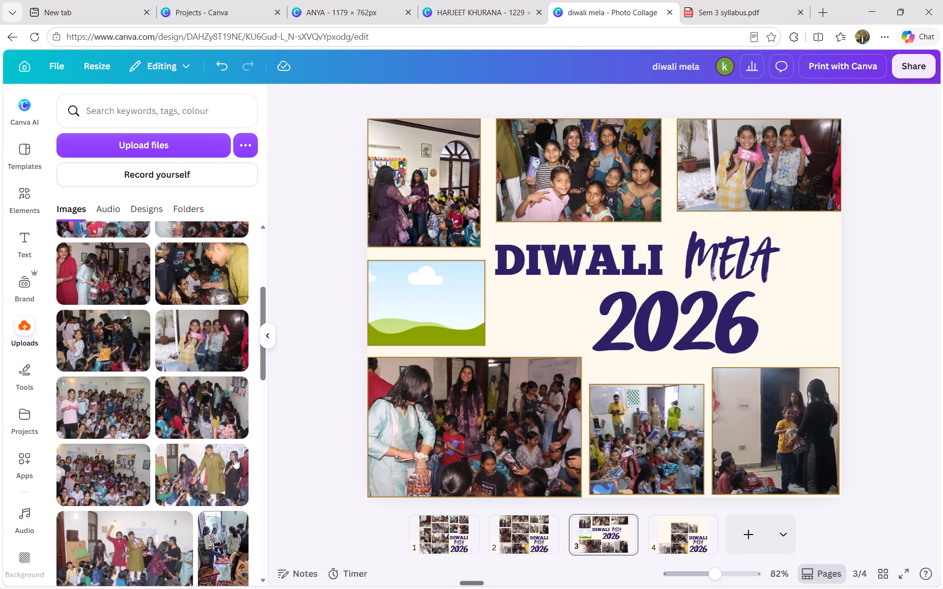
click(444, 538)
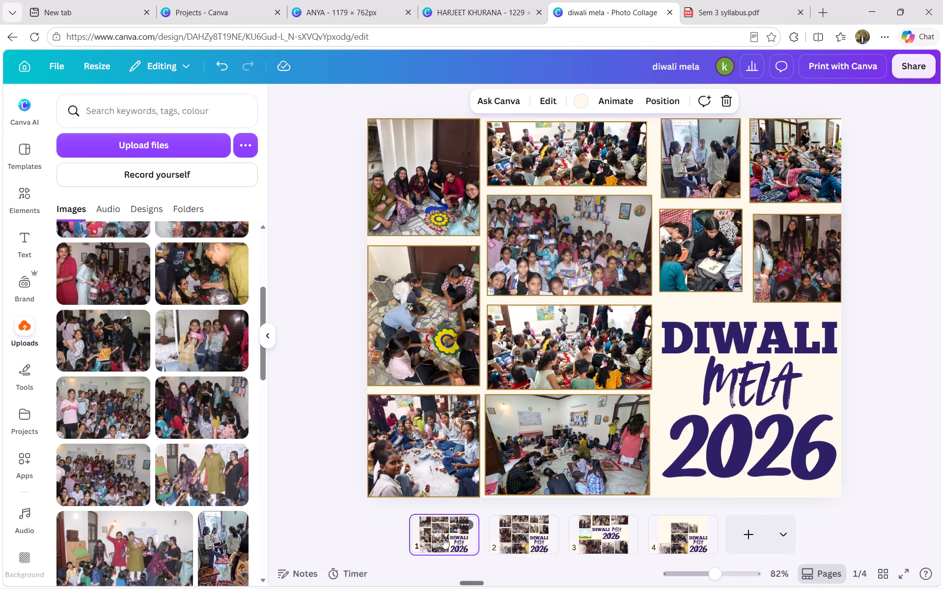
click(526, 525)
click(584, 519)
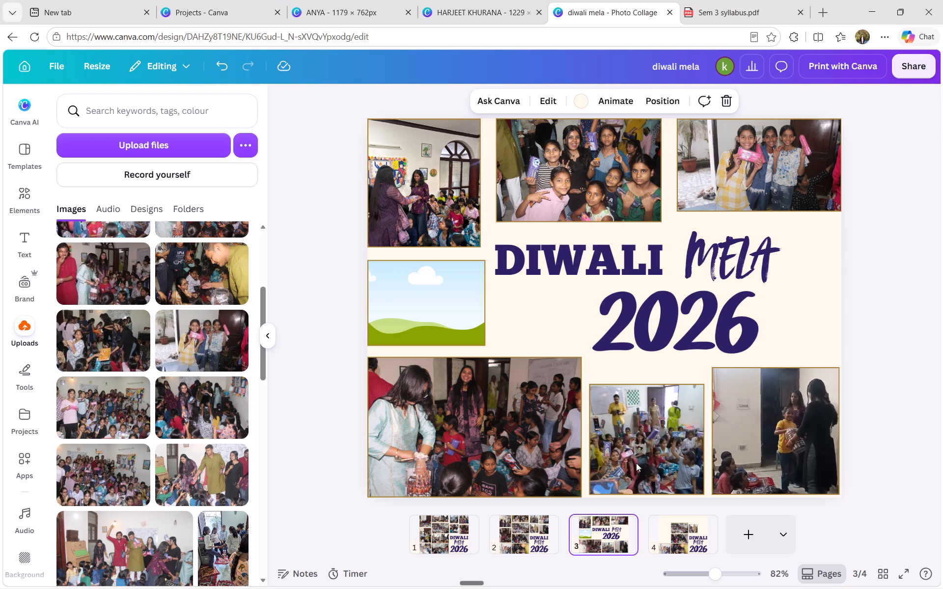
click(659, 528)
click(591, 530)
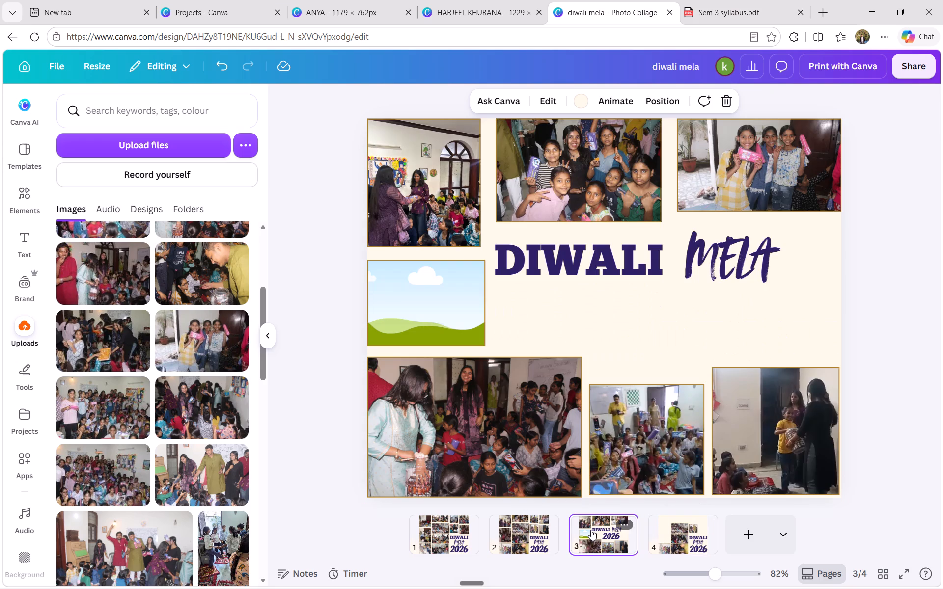
Fill the empty frame on page 3 with the uploaded photo of an orange packet being handed out among seated children.
scroll(204, 374, up, 7)
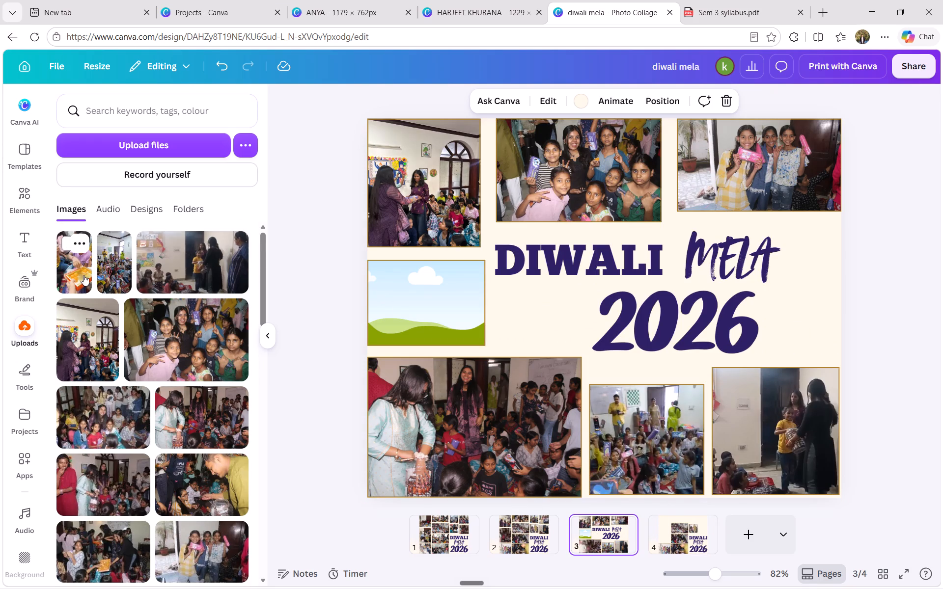
drag(75, 274, 198, 288)
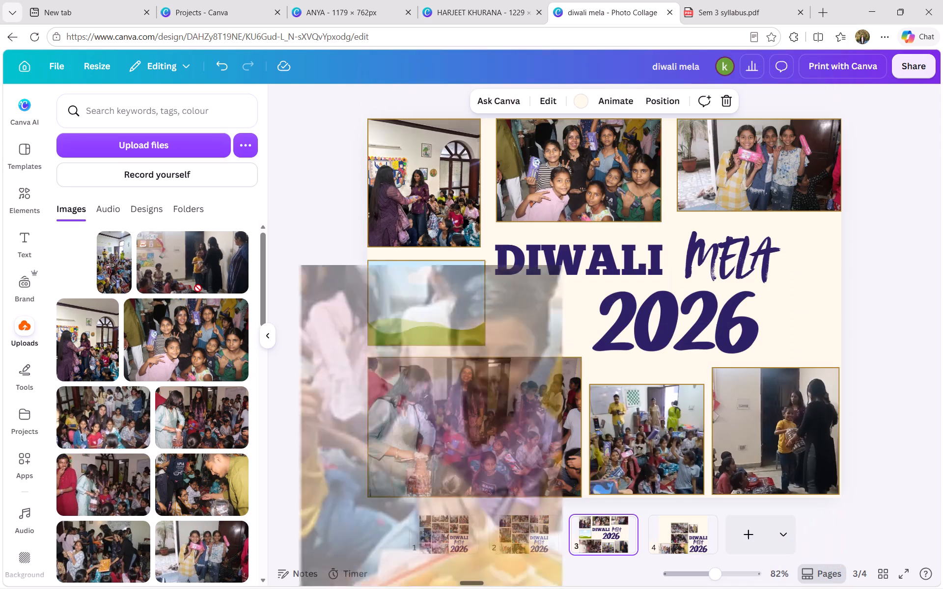
drag(198, 288, 82, 267)
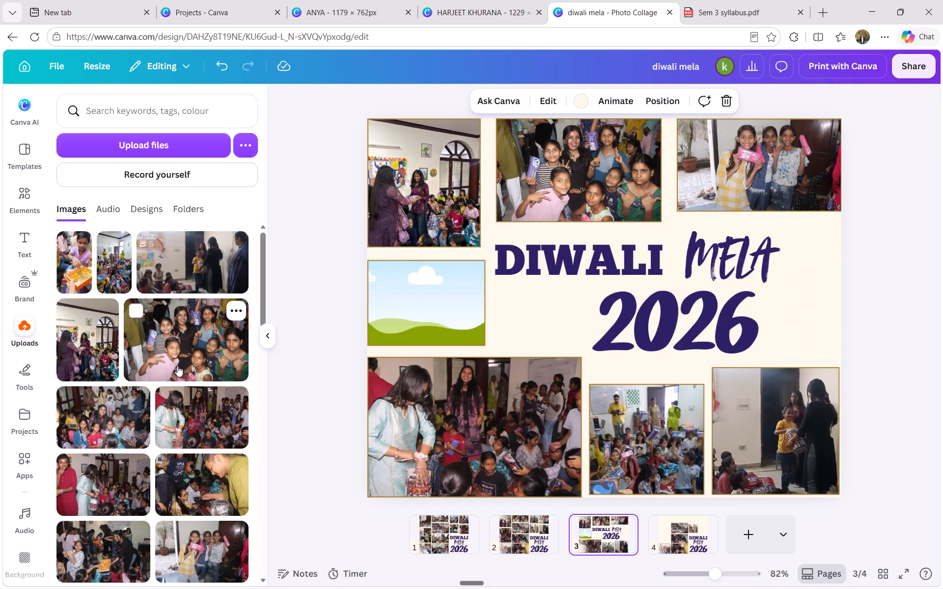
scroll(175, 406, down, 2)
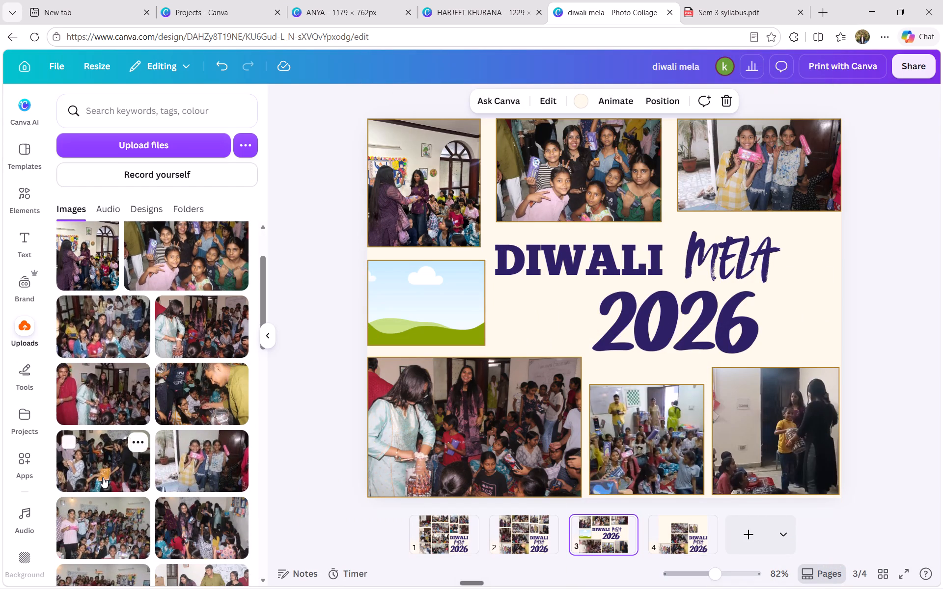
drag(103, 477, 379, 351)
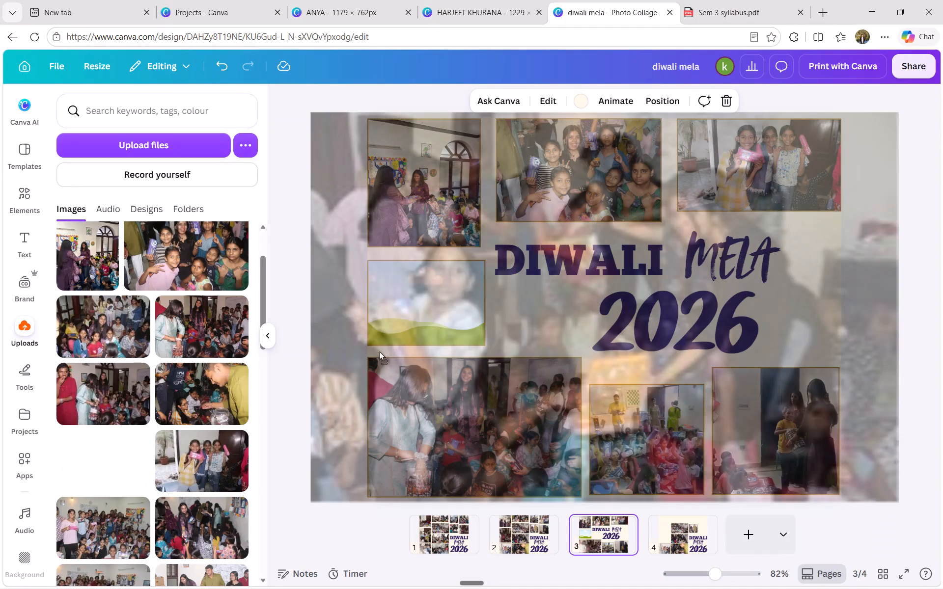
drag(379, 351, 400, 321)
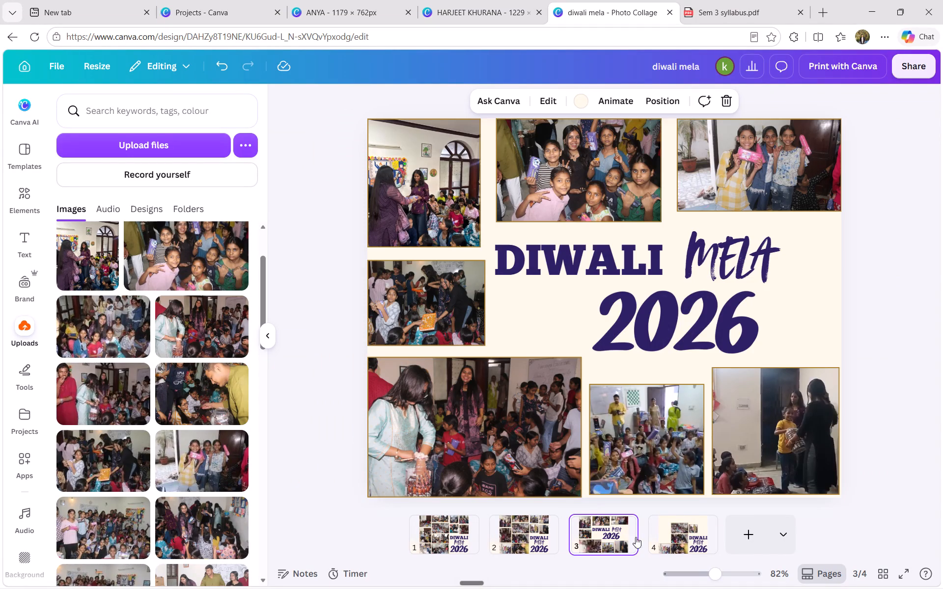
On page 3, shift the title words "MELA" and "DIWALI" to the right, widening the gap beside the newly filled photo.
click(669, 532)
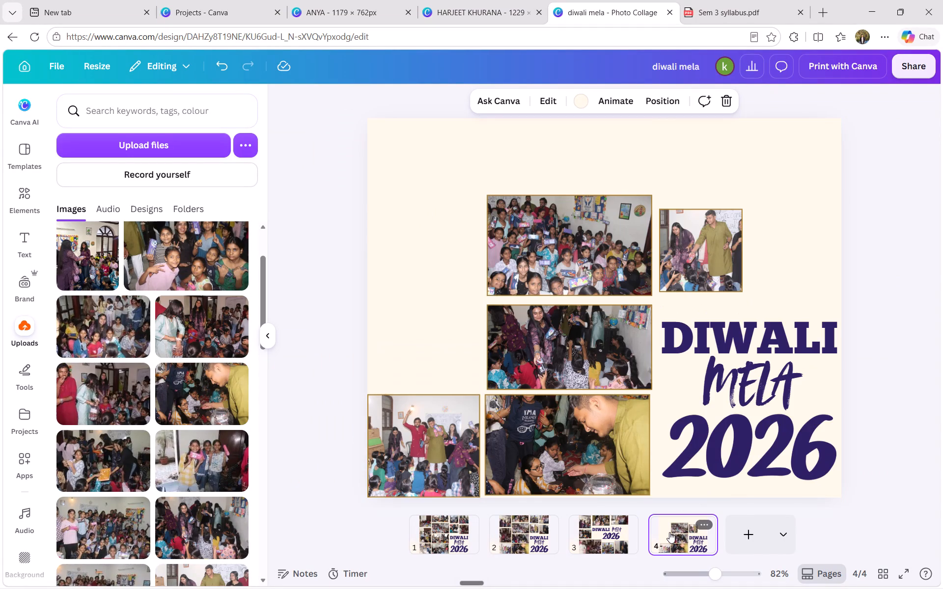
click(625, 537)
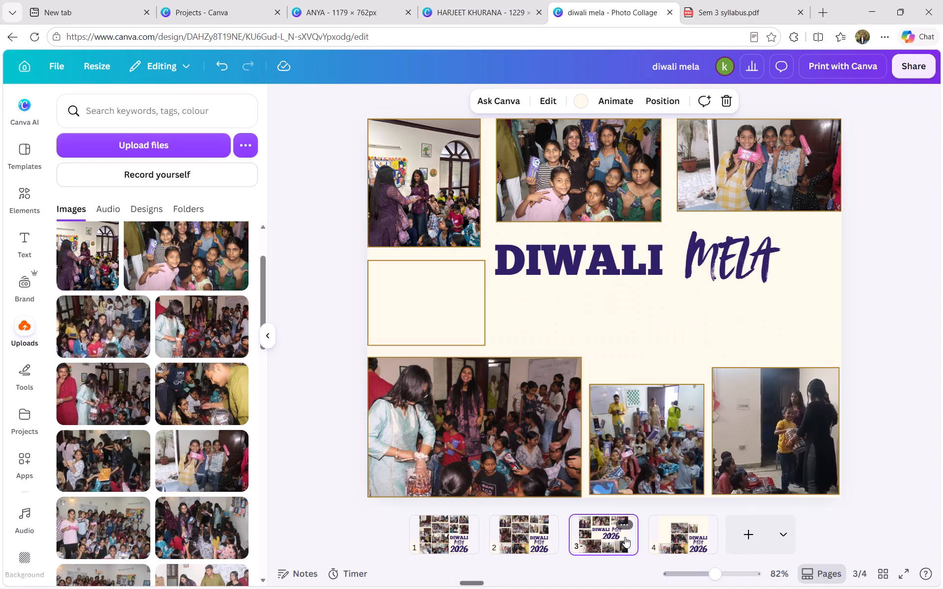
click(441, 293)
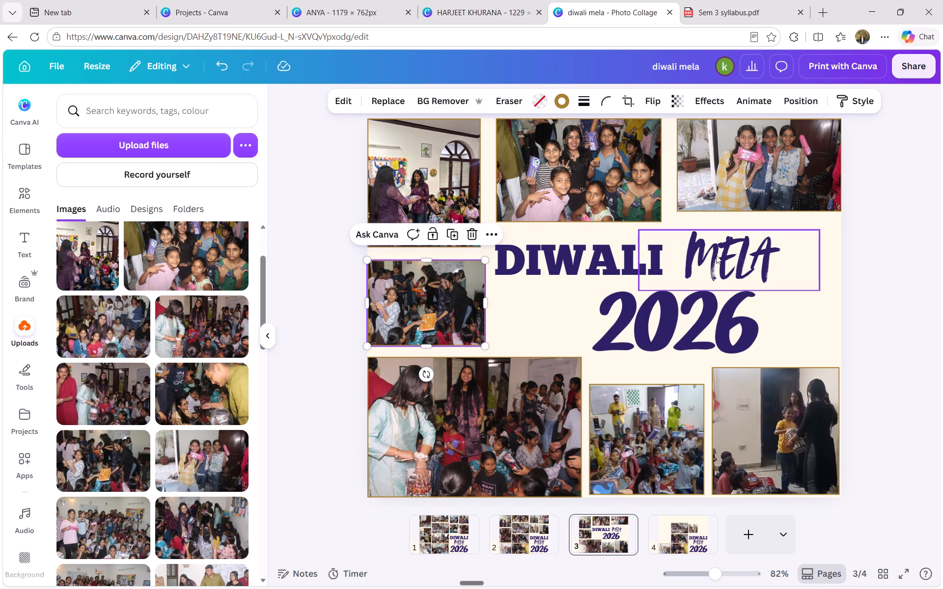
drag(716, 255, 749, 256)
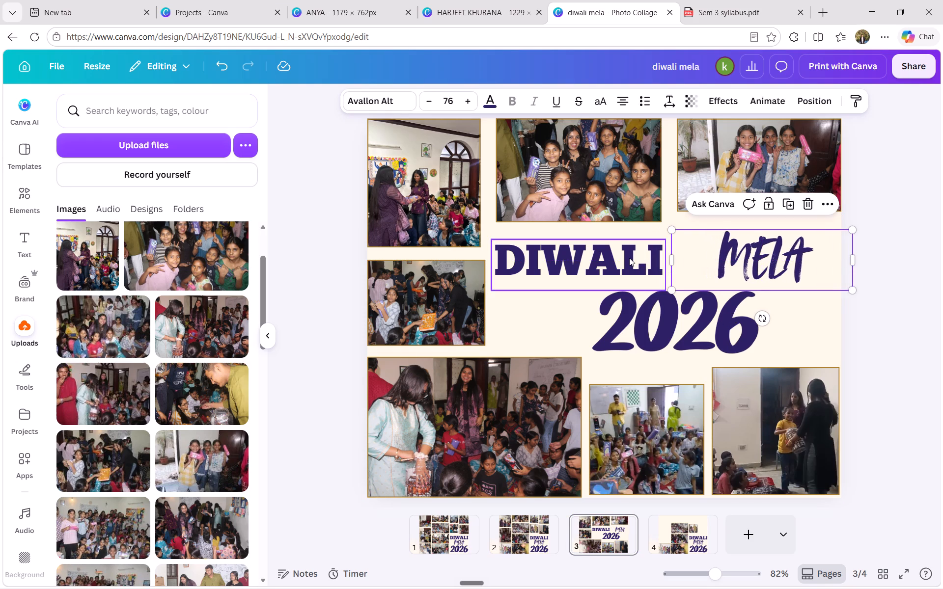
drag(629, 258, 661, 255)
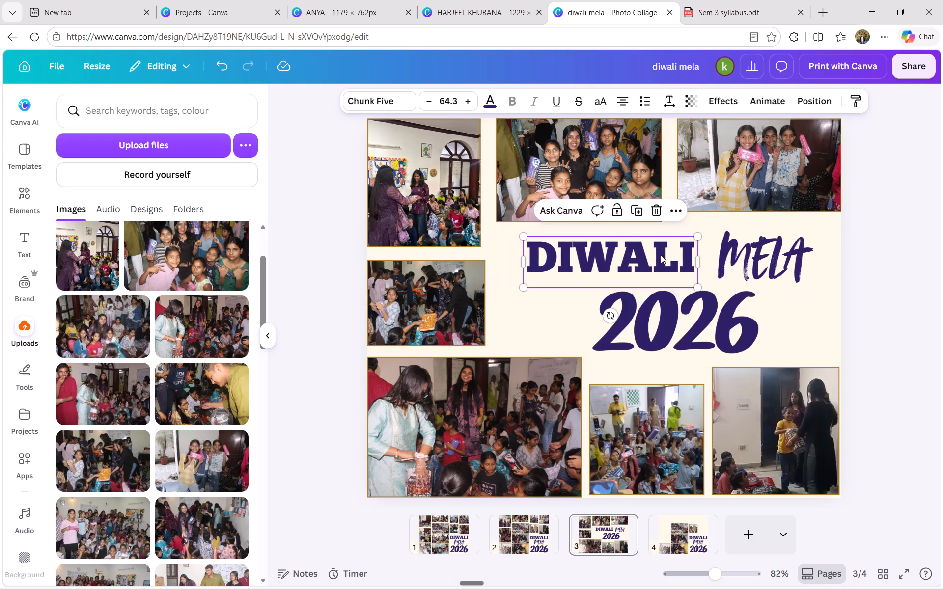
Enlarge the newly filled photo toward the title, lower it to just above the large bottom-left photo, and slightly reduce its size.
click(445, 280)
drag(488, 260, 503, 255)
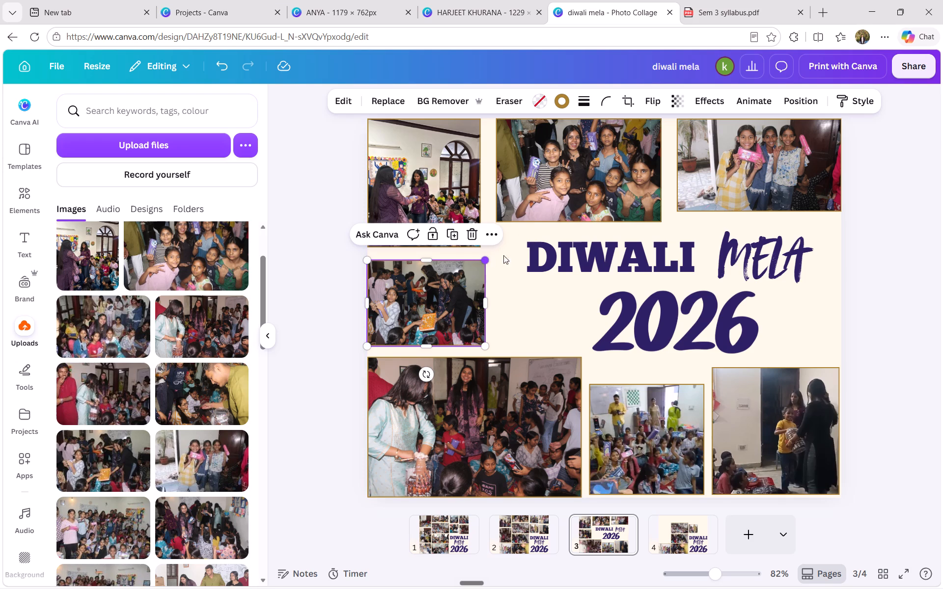
drag(503, 255, 523, 252)
drag(488, 272, 488, 274)
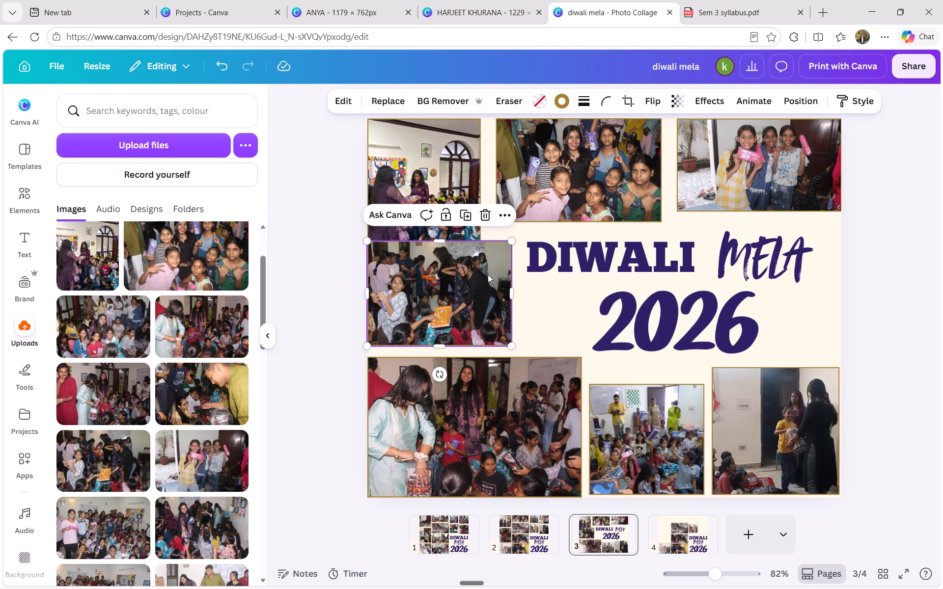
drag(488, 274, 488, 277)
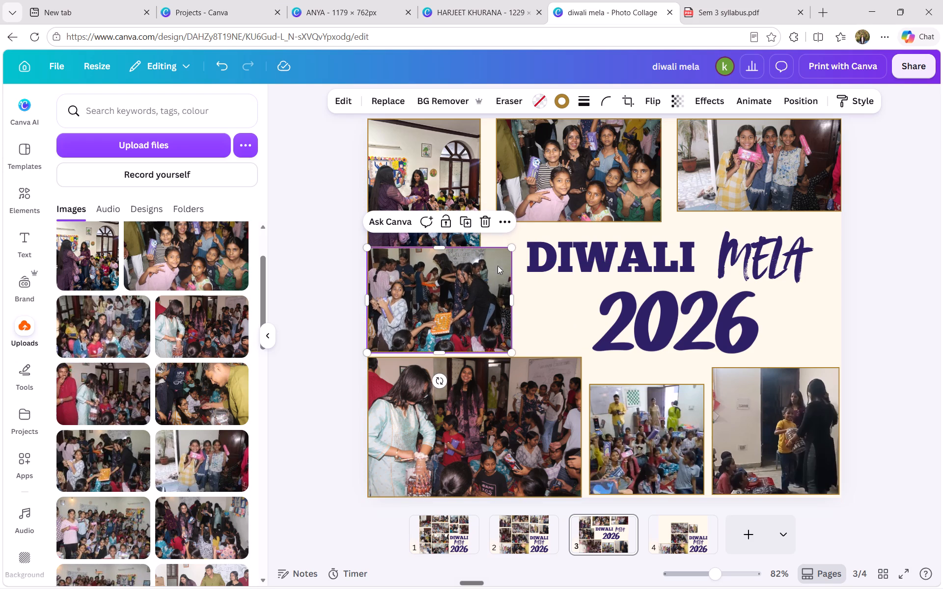
drag(511, 252, 506, 259)
Switch to the ANYA design and examine the team poster pages 1 to 8, comparing neighbouring pages and returning to page 1.
click(466, 0)
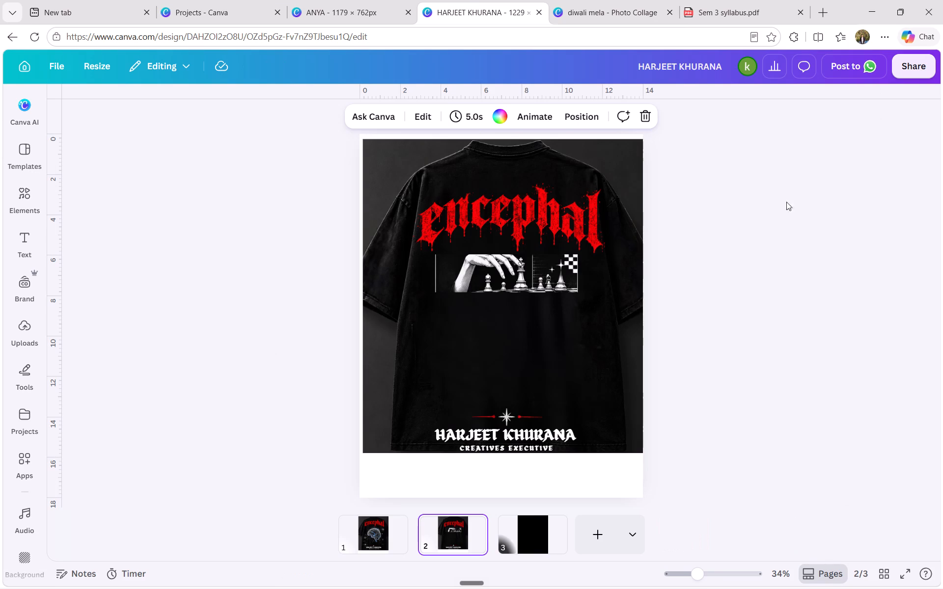
click(384, 0)
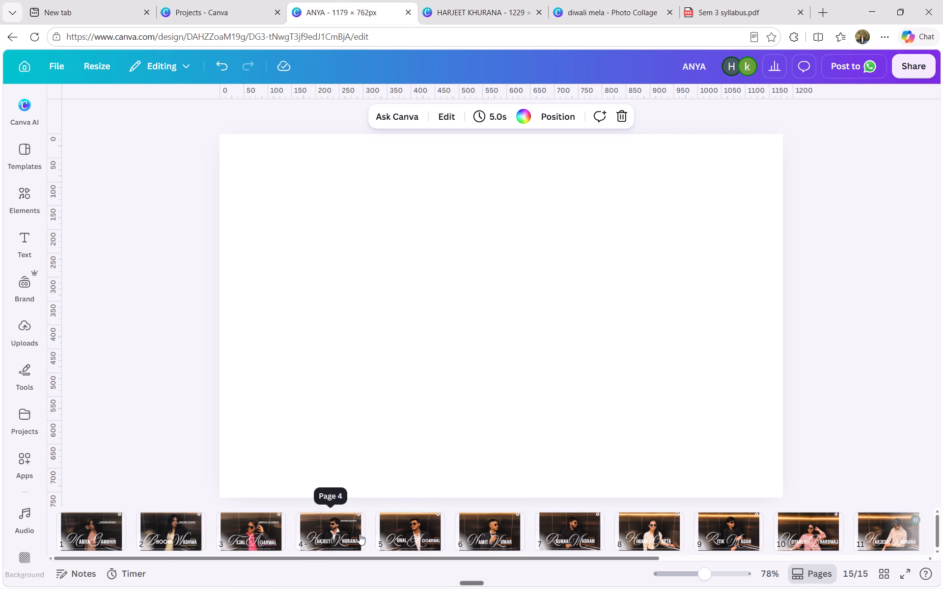
click(107, 531)
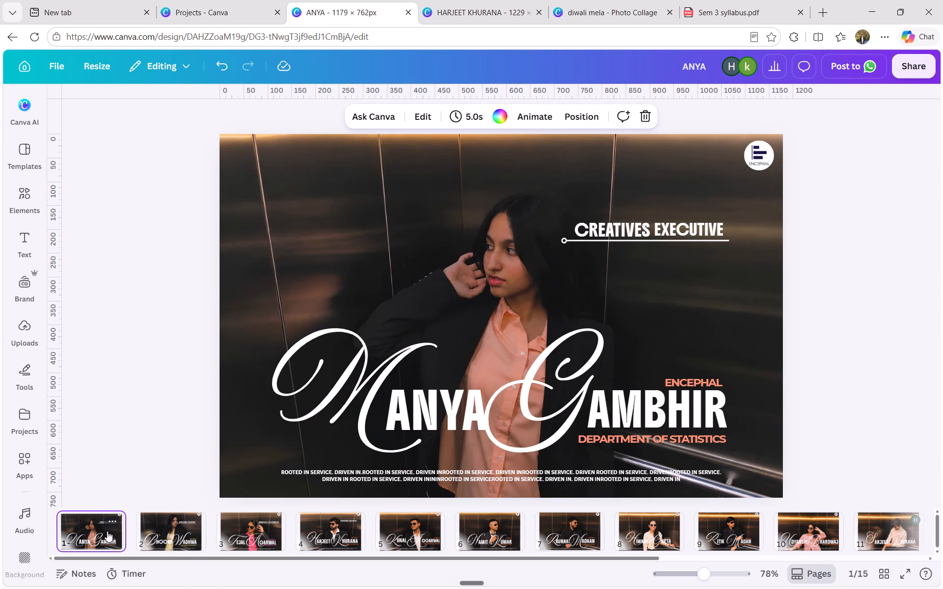
key(Right)
key(Right)
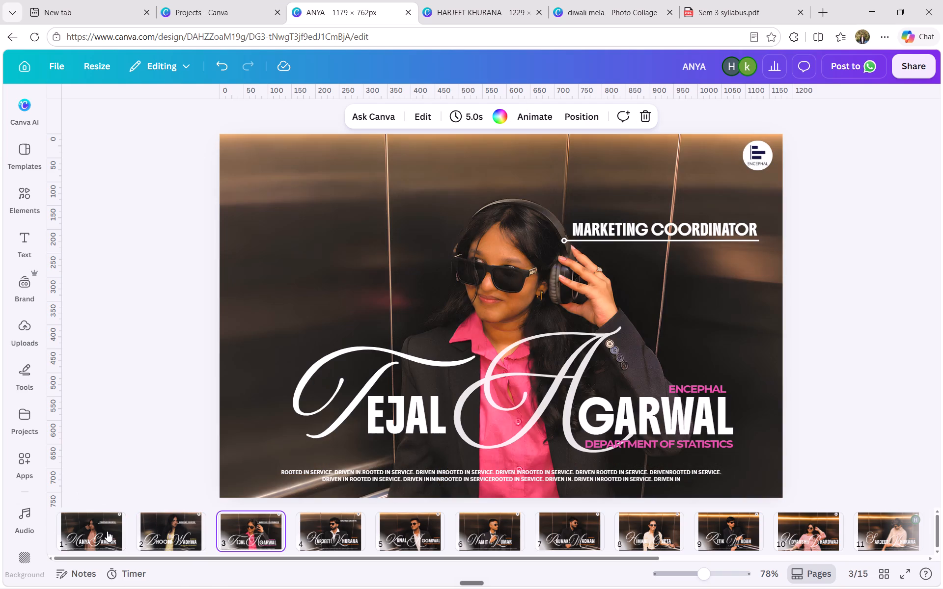
key(Left)
key(Left)
key(Right)
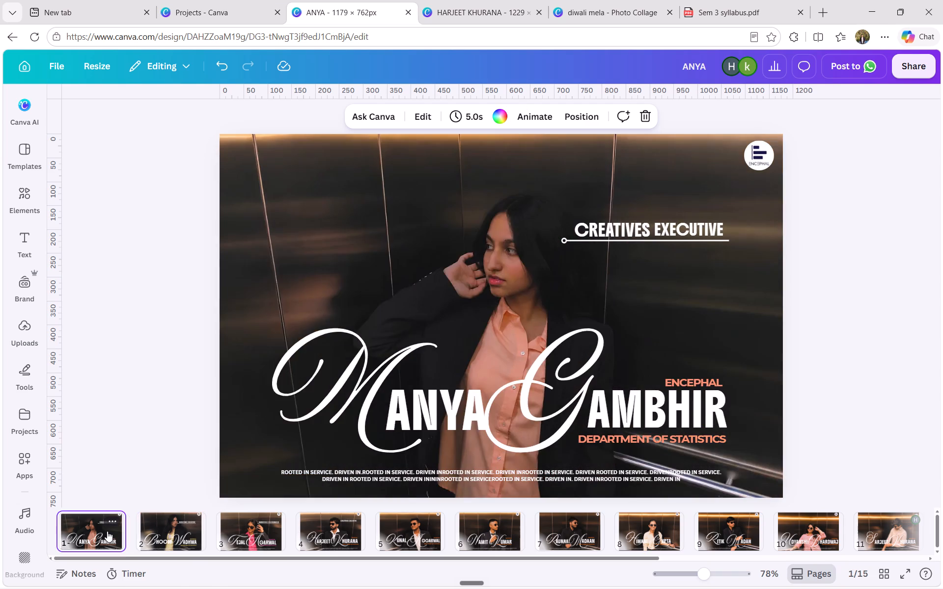
key(Right)
key(Right)
key(Right)
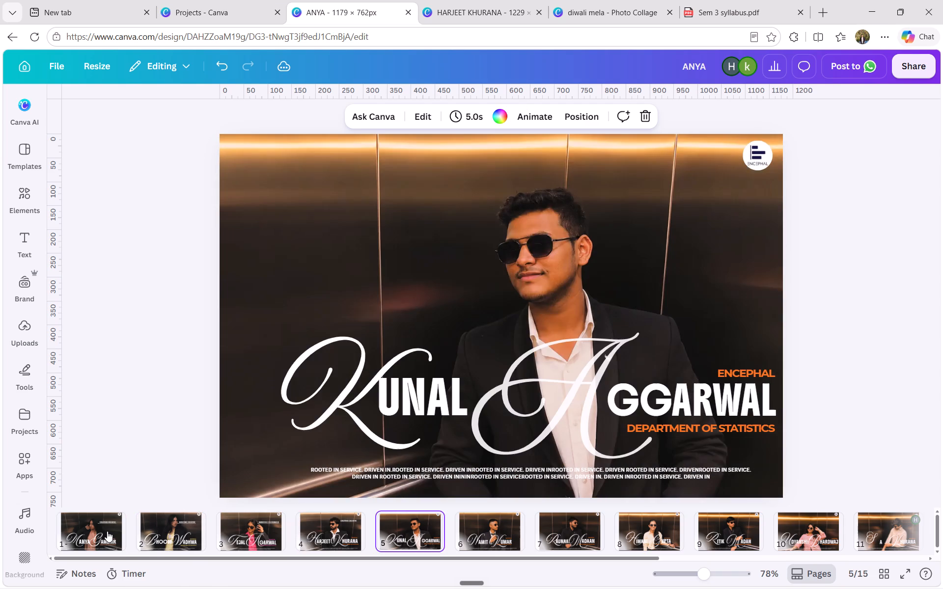
key(Left)
key(Left)
key(Left)
key(Left)
key(Left)
key(Right)
key(Right)
key(Right)
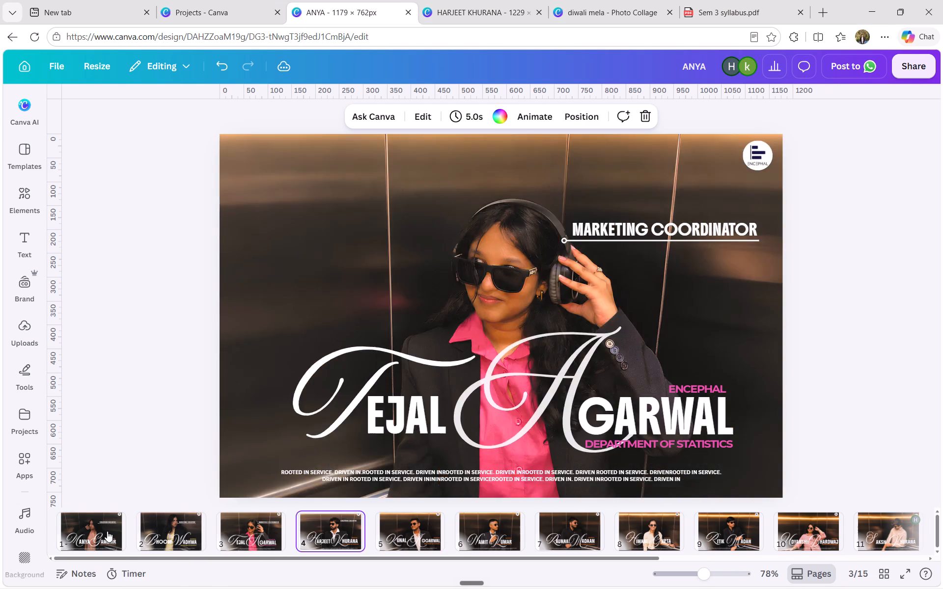
key(Right)
key(Right)
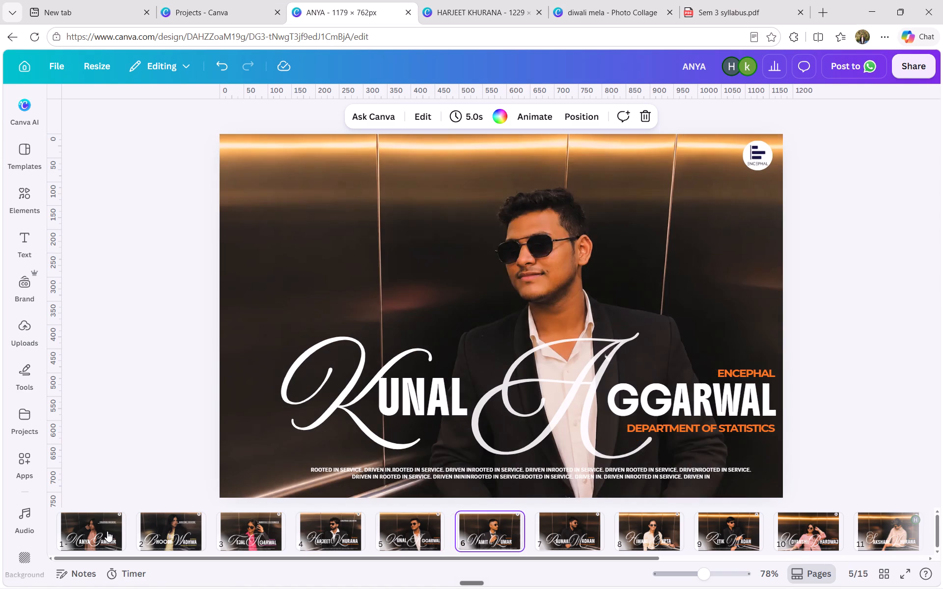
key(Right)
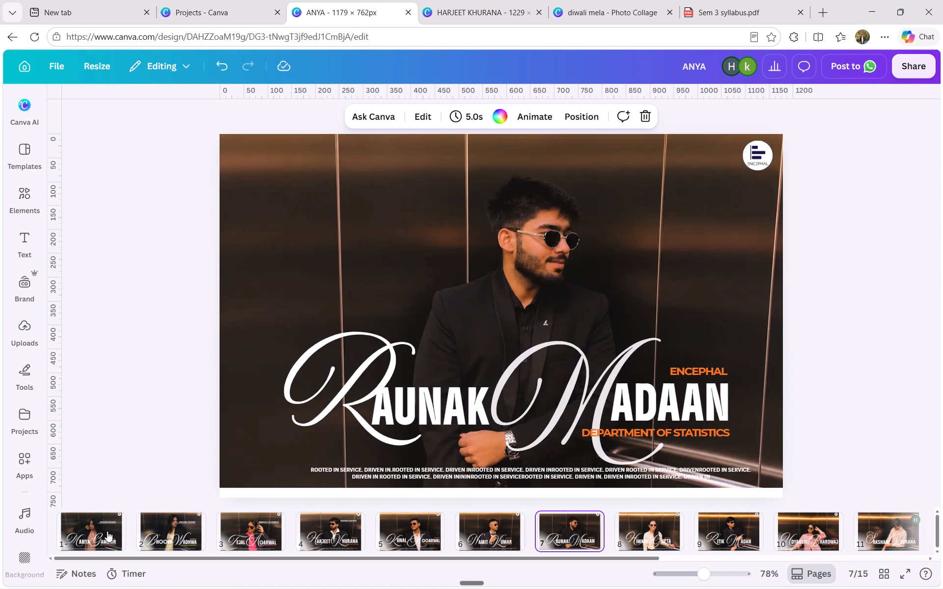
key(Left)
key(Right)
key(Left)
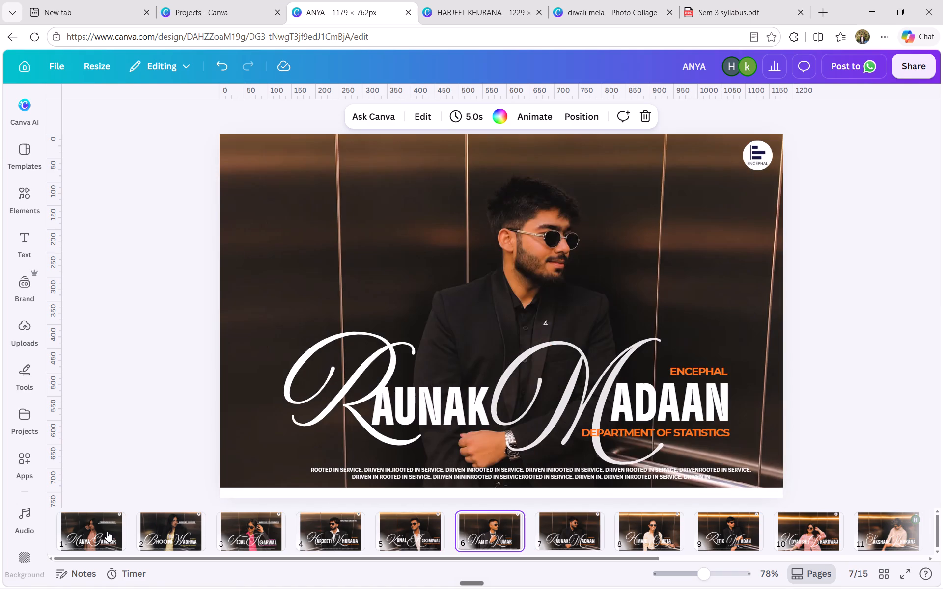
key(Right)
key(Right)
key(Left)
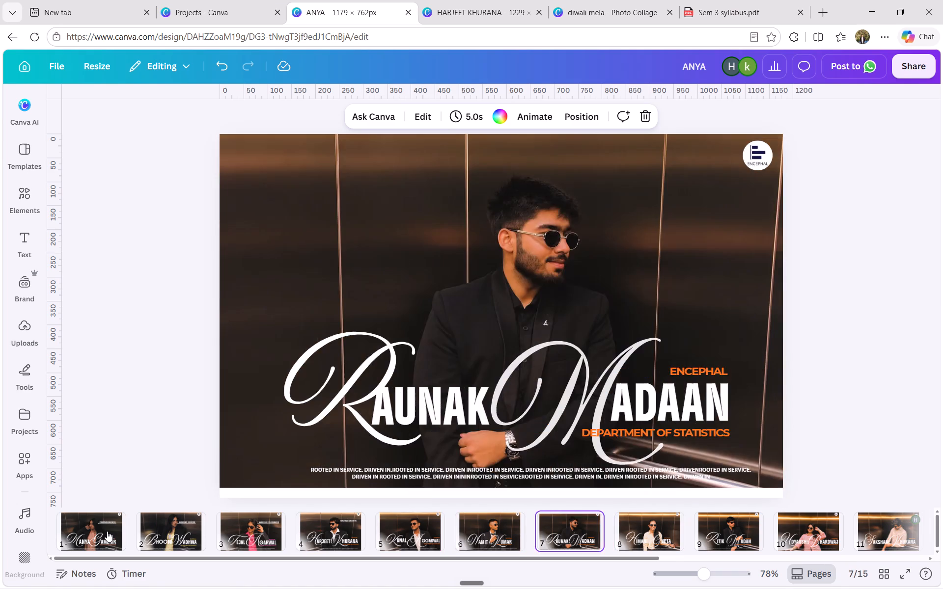
key(Left)
key(Left)
key(Right)
key(Left)
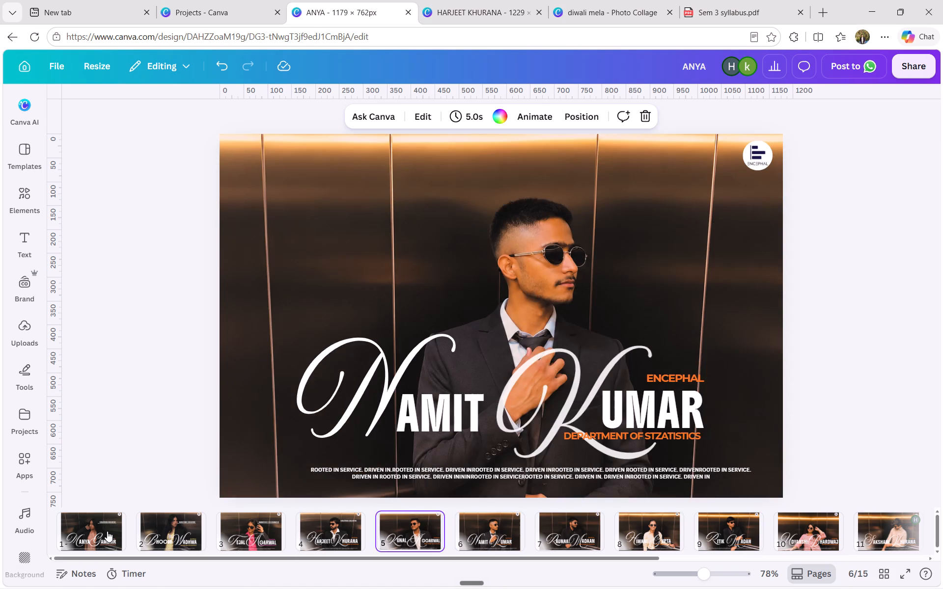
key(Left)
key(Left)
key(Right)
key(Left)
key(Left)
key(Left)
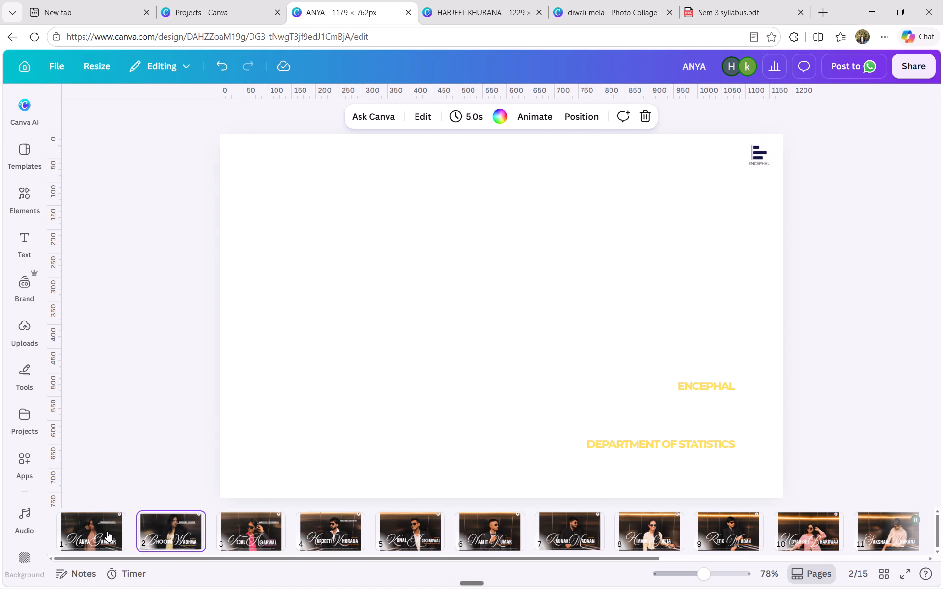
key(Left)
Look through the team posters in the ANYA design from page 1 through page 12.
key(Right)
key(Right)
key(Right)
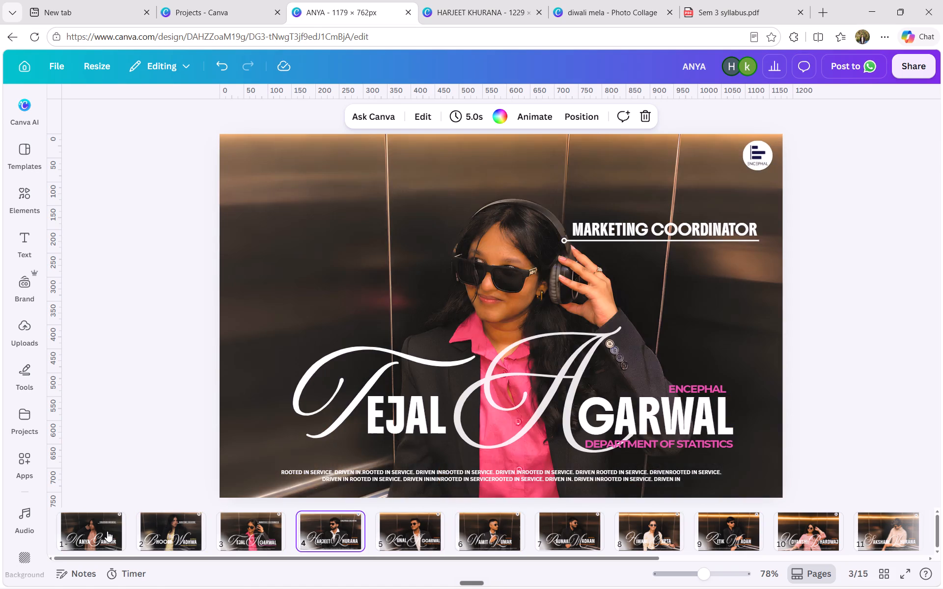
key(Right)
key(Right)
key(Right)
key(Right)
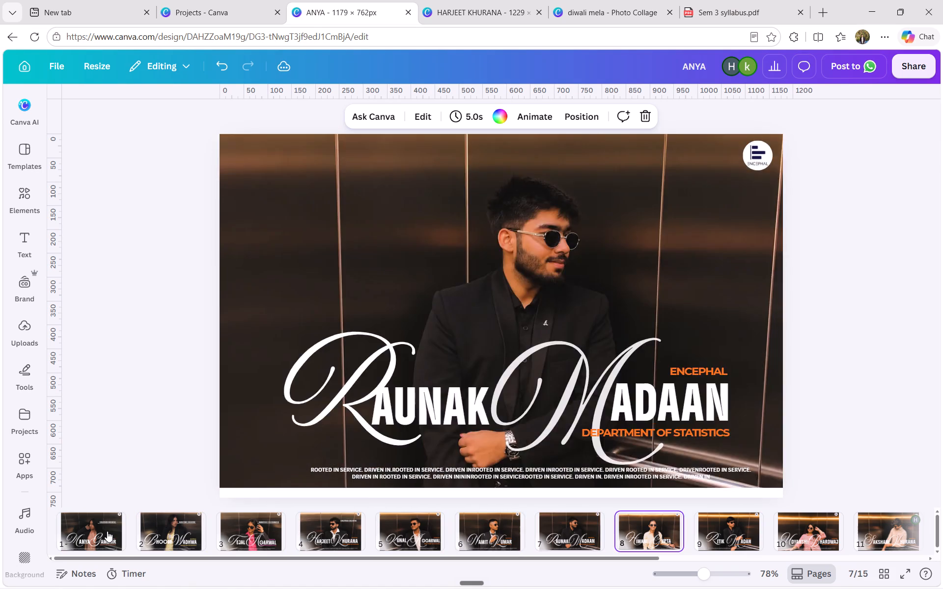
key(Right)
key(Right)
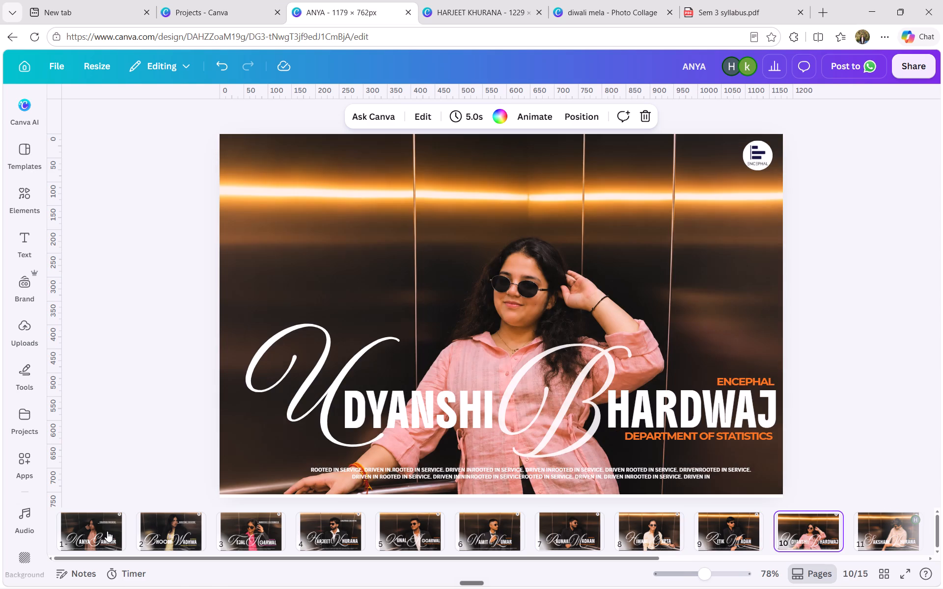
key(Right)
key(Left)
key(Left)
key(Right)
key(Right)
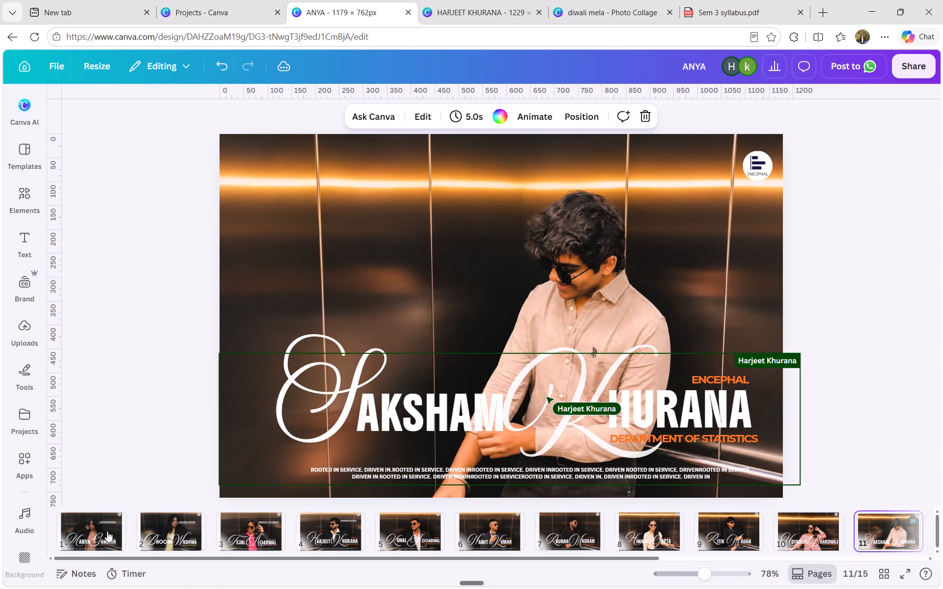
key(Right)
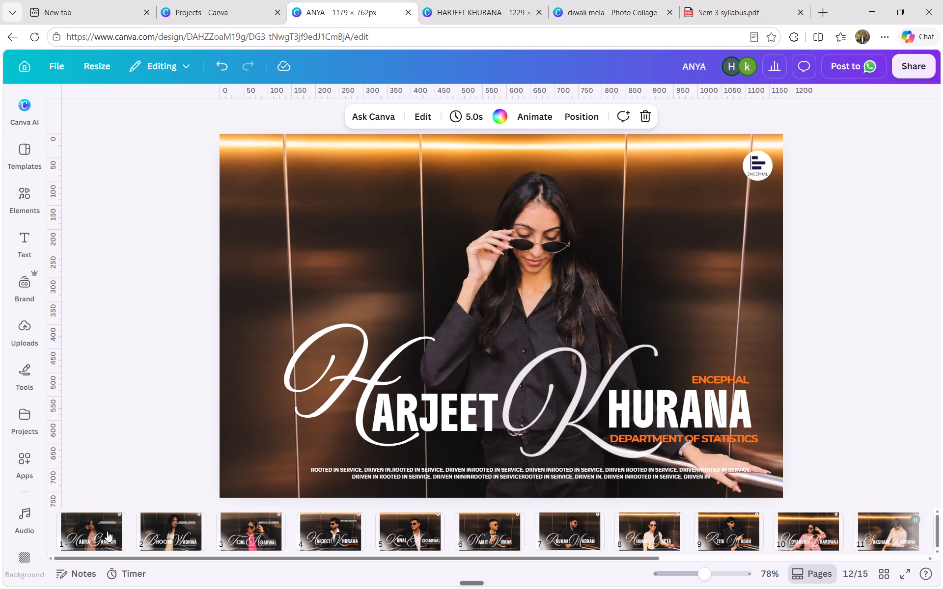
Look through the remaining ANYA team posters up to page 14, and go back through the earlier pages to page 2.
key(Right)
key(Right)
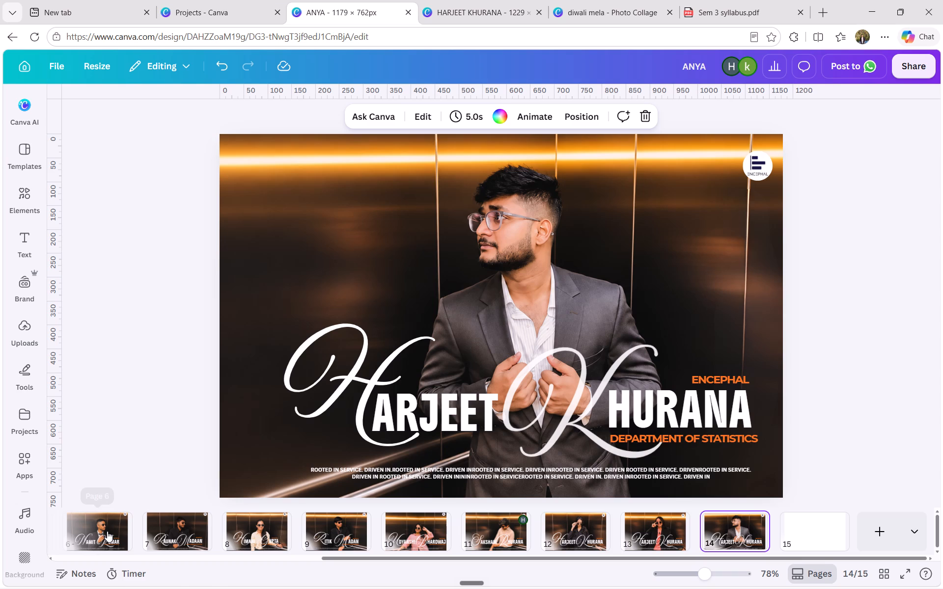
key(Left)
key(Left)
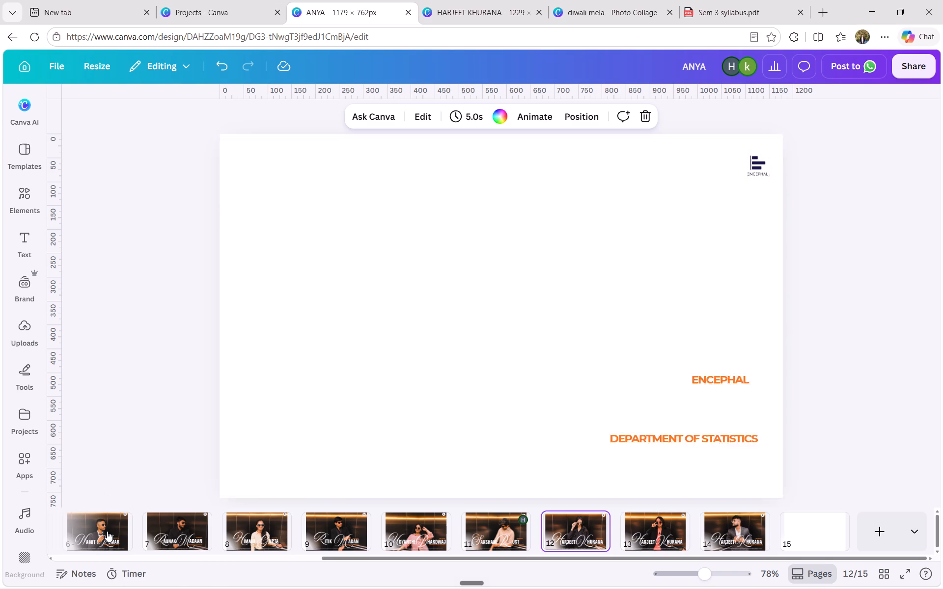
key(Left)
key(Left)
key(Right)
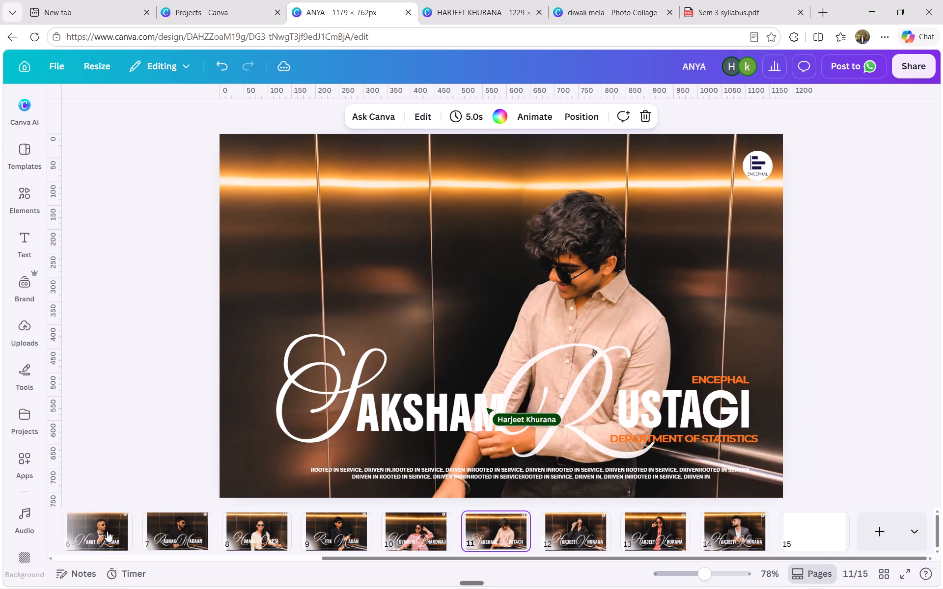
key(Left)
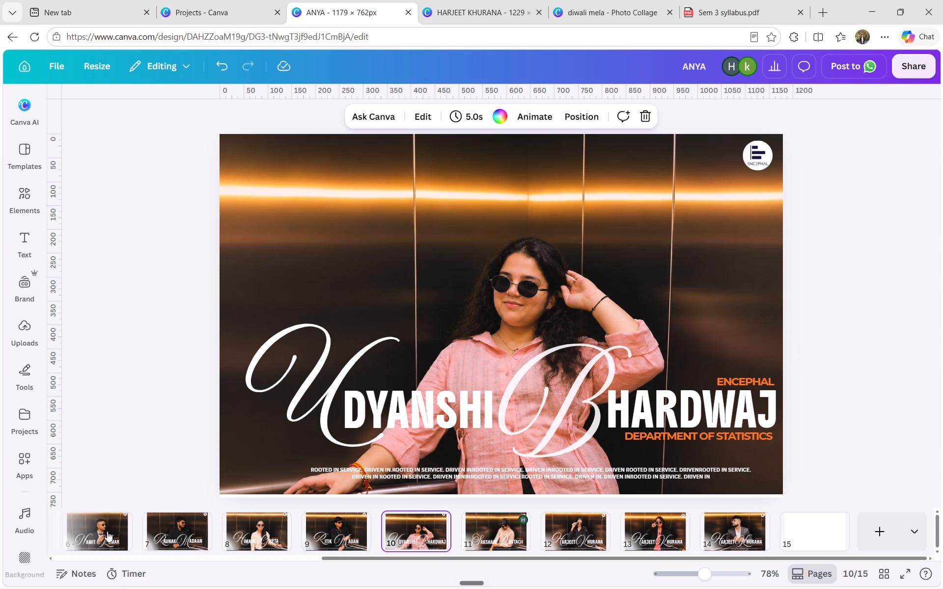
key(Left)
key(Left)
key(Left)
key(Left)
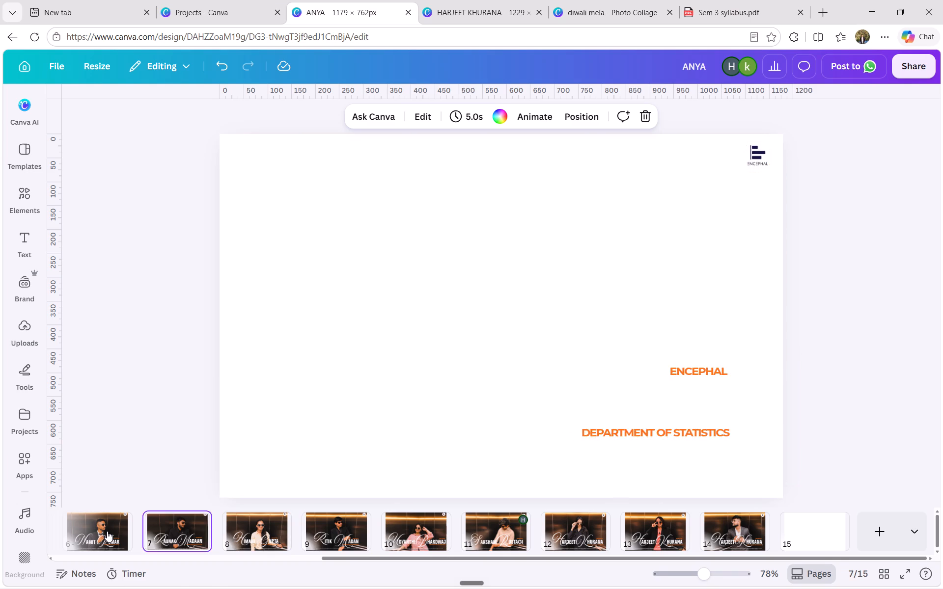
key(Left)
key(Left)
key(Left)
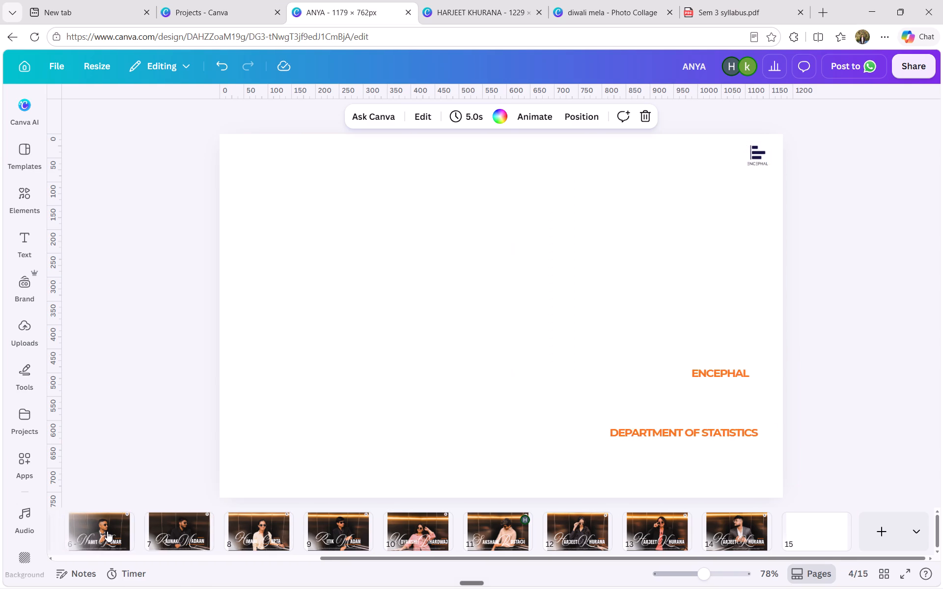
key(Left)
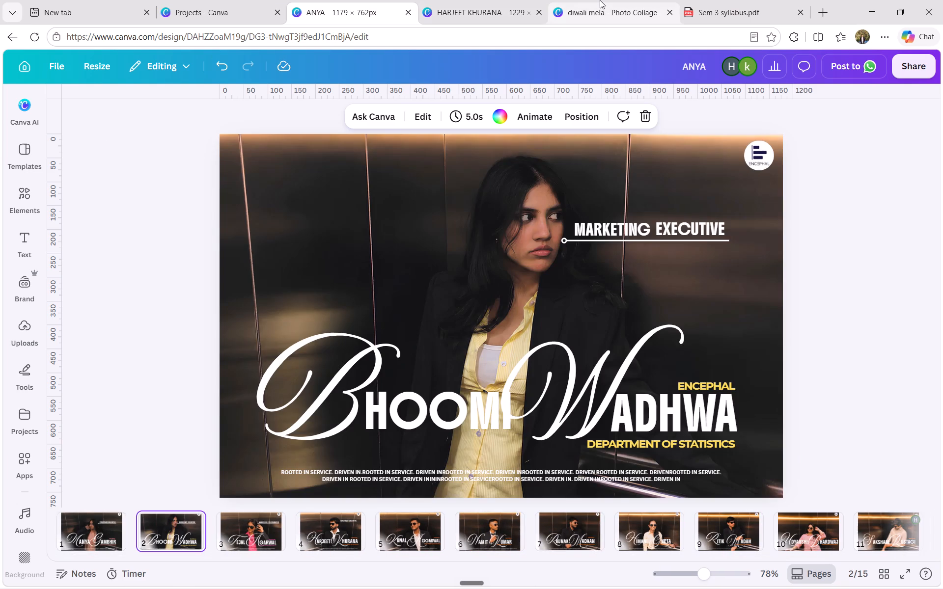
Switch to the diwali mela design and, on page 4, move the large group photo to the top-left corner, enlarged to about 9.8 by 6.4.
click(589, 0)
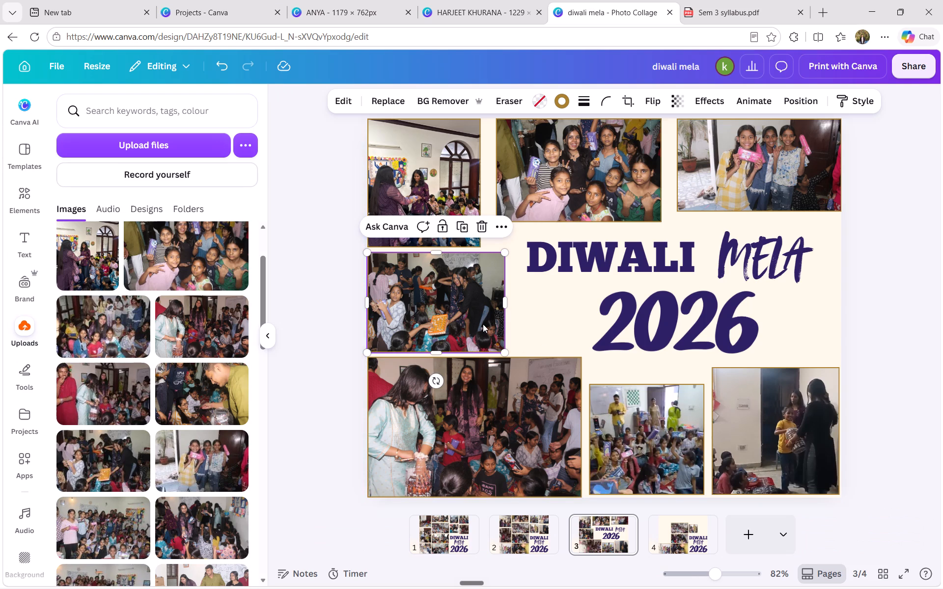
click(688, 535)
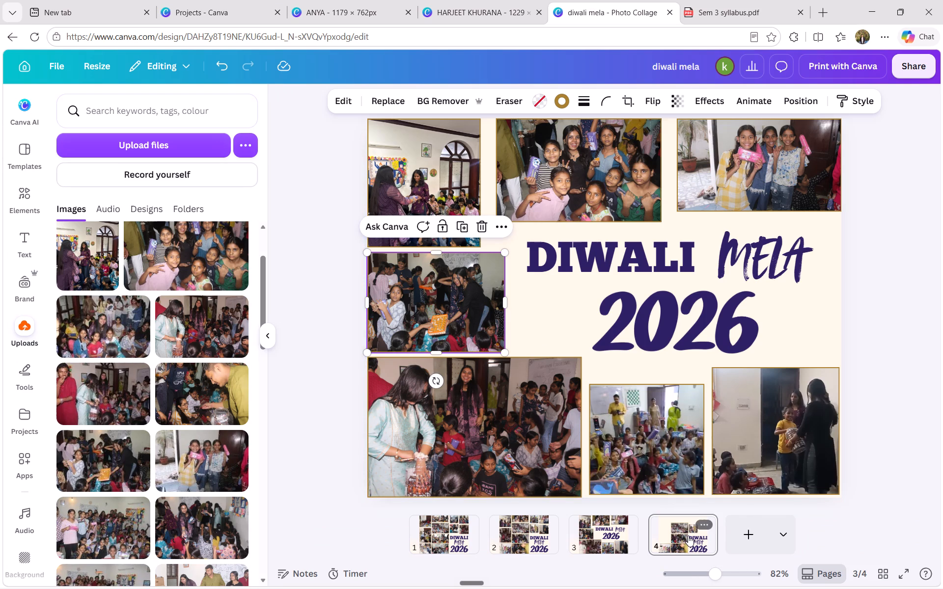
drag(625, 263, 504, 186)
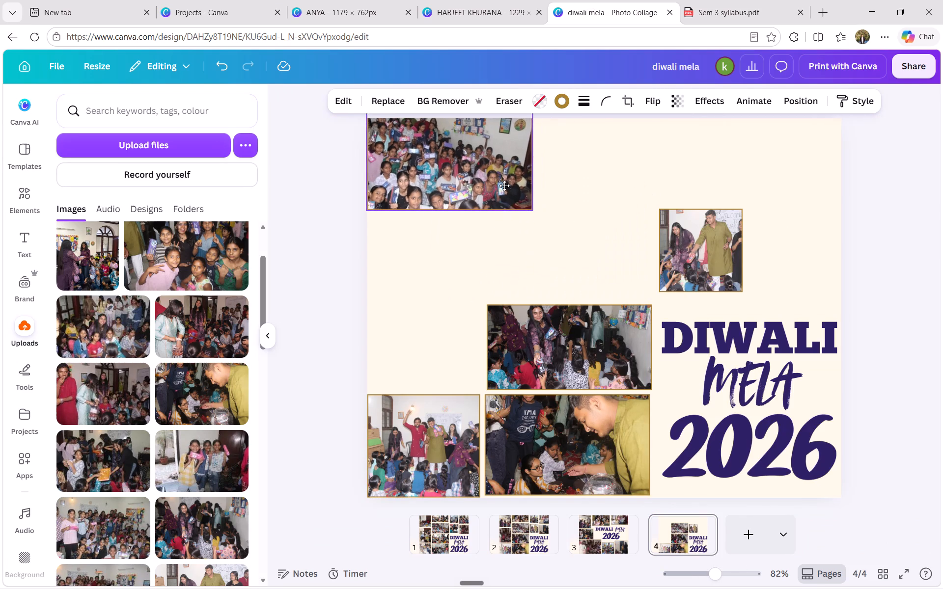
drag(504, 186, 508, 198)
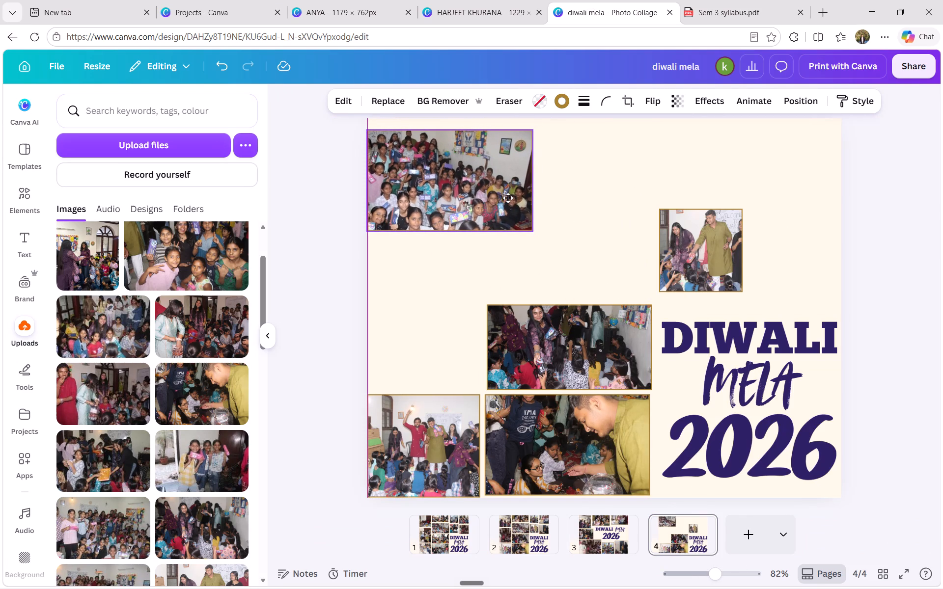
drag(508, 198, 503, 190)
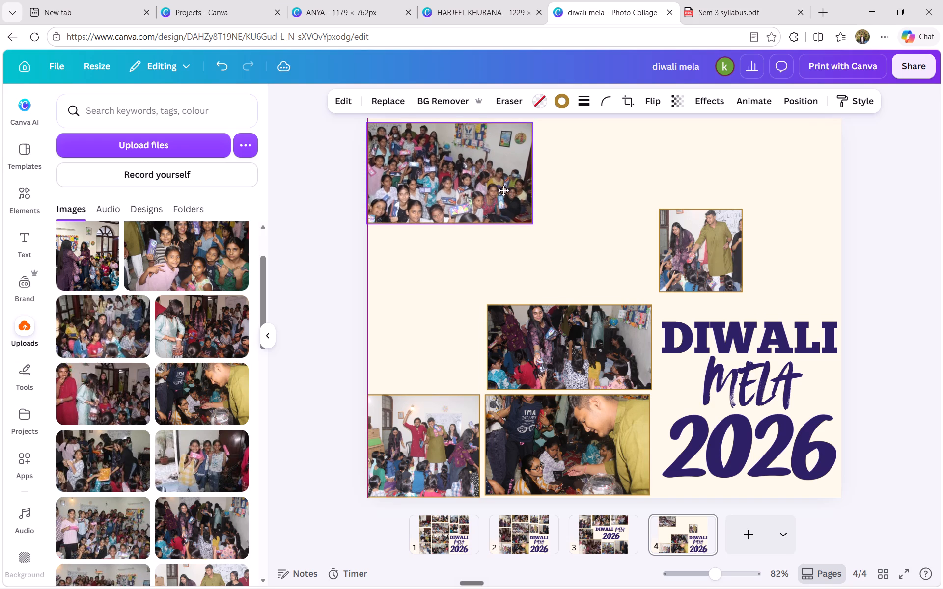
drag(503, 190, 505, 189)
drag(534, 222, 555, 233)
drag(472, 233, 471, 242)
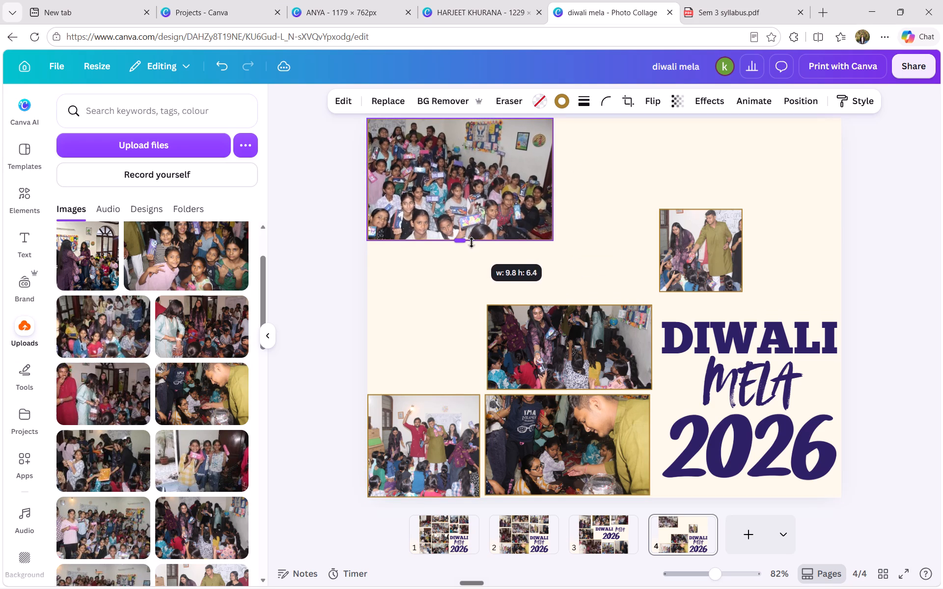
drag(471, 242, 472, 243)
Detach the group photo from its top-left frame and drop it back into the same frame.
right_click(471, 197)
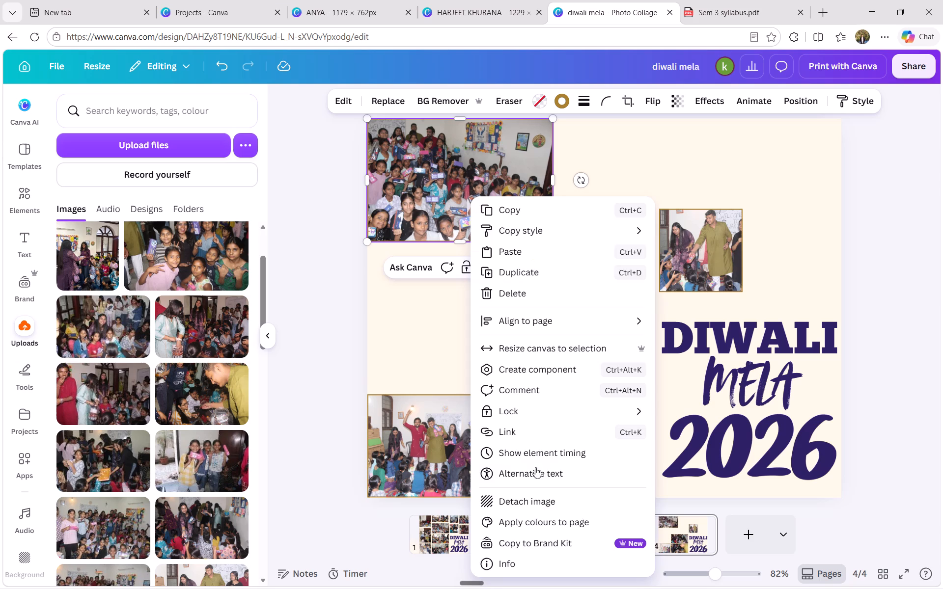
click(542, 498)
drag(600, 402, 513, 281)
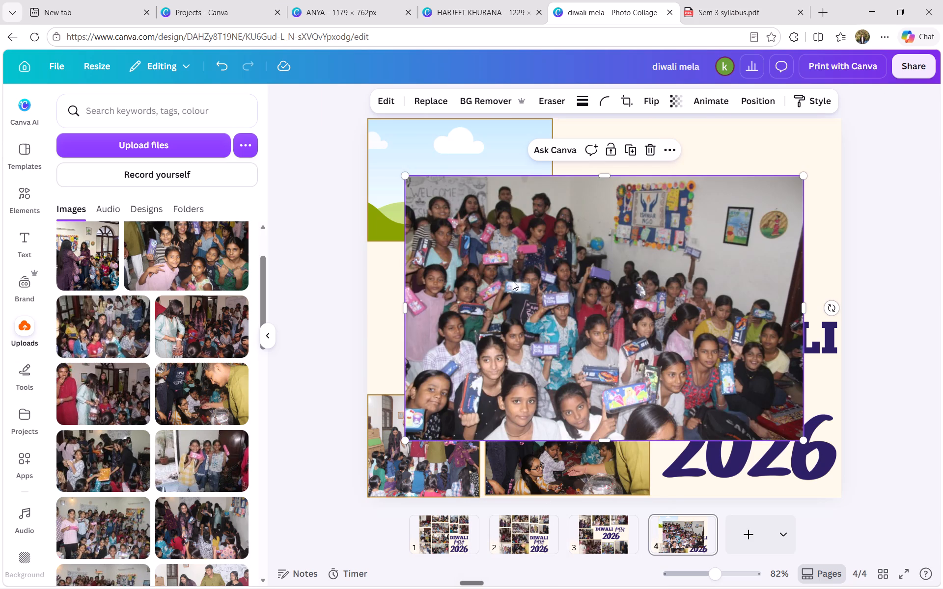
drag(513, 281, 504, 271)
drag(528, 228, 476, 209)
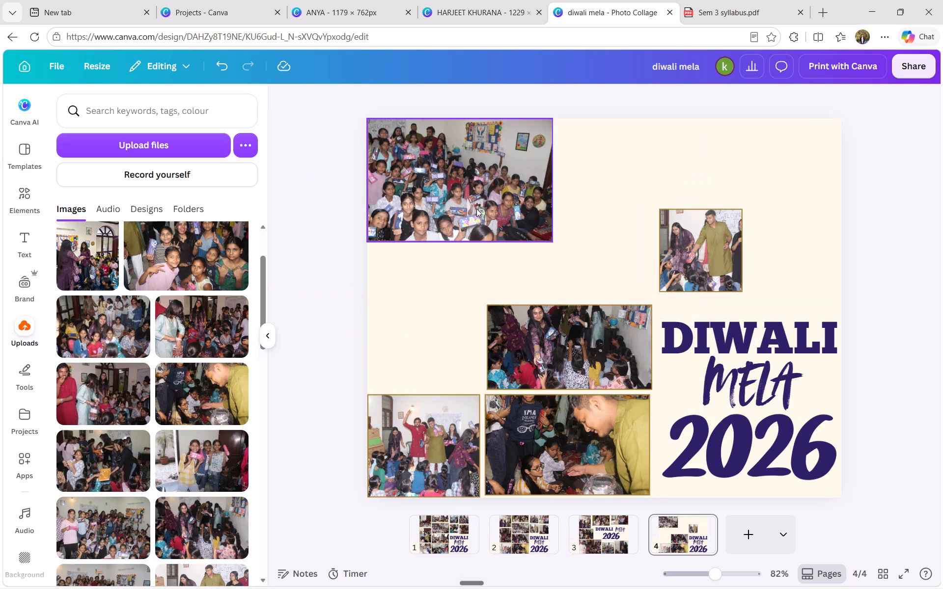
Widen and enlarge the gift-distribution photo above the title, and move it to the page's top edge beside the group photo.
click(717, 242)
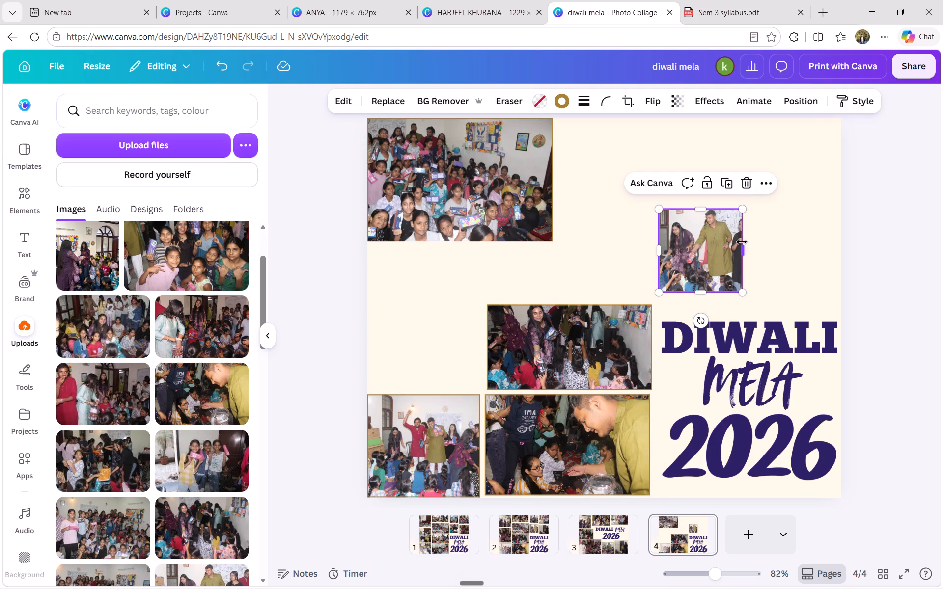
drag(742, 242, 785, 239)
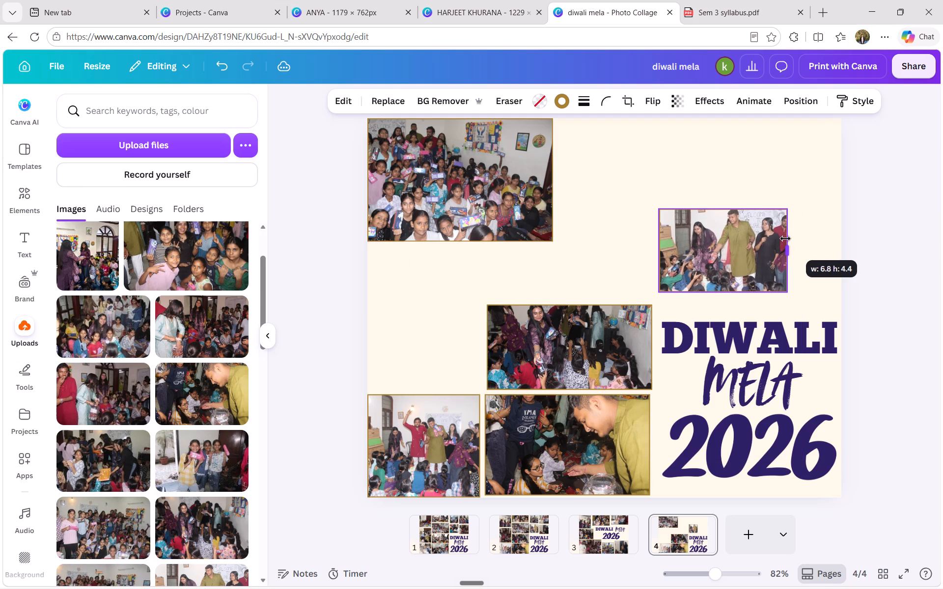
drag(785, 239, 784, 239)
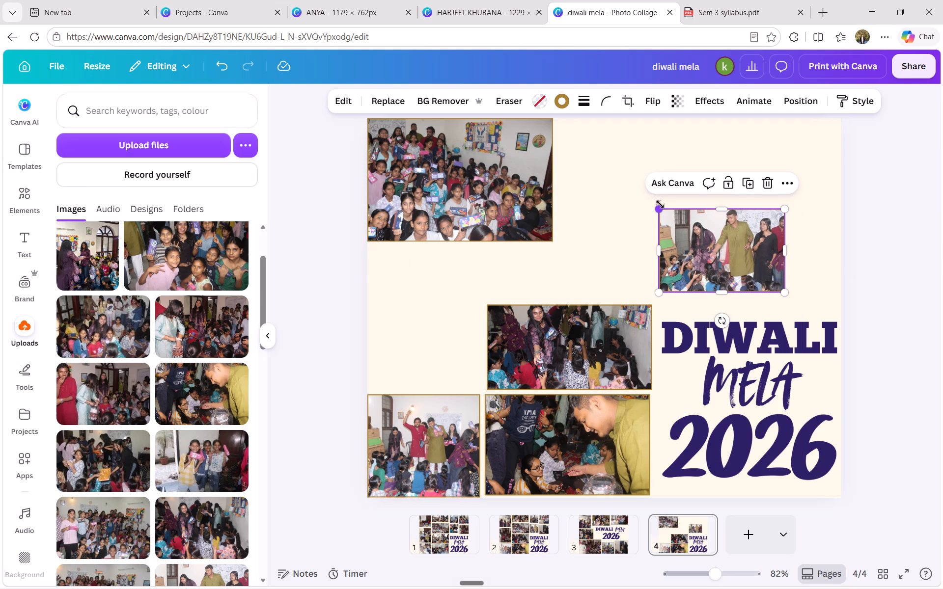
drag(660, 204, 605, 185)
drag(728, 241, 713, 180)
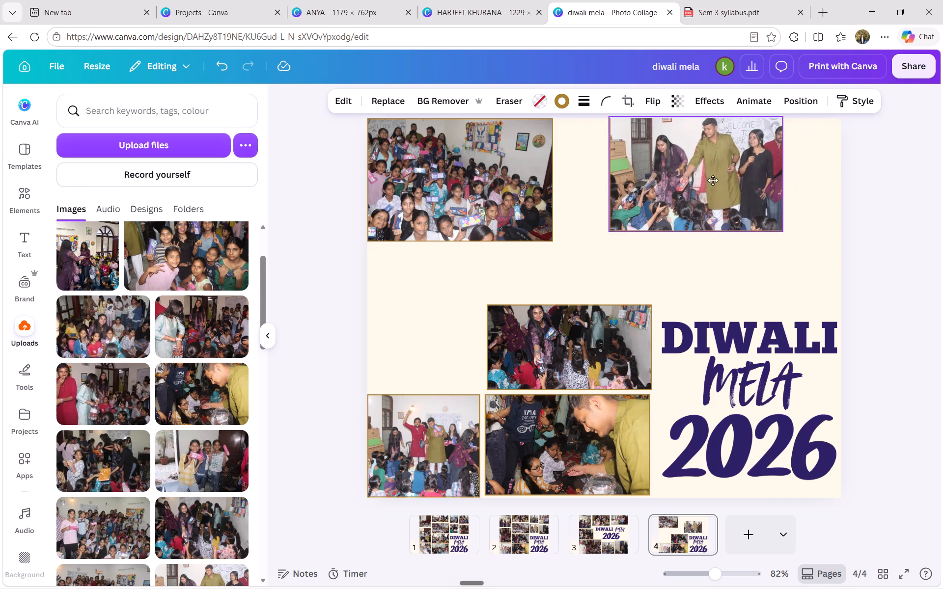
drag(713, 180, 685, 183)
Make the photo in the middle of the page taller and slightly wider, and place it at the left edge below the group photo.
click(587, 348)
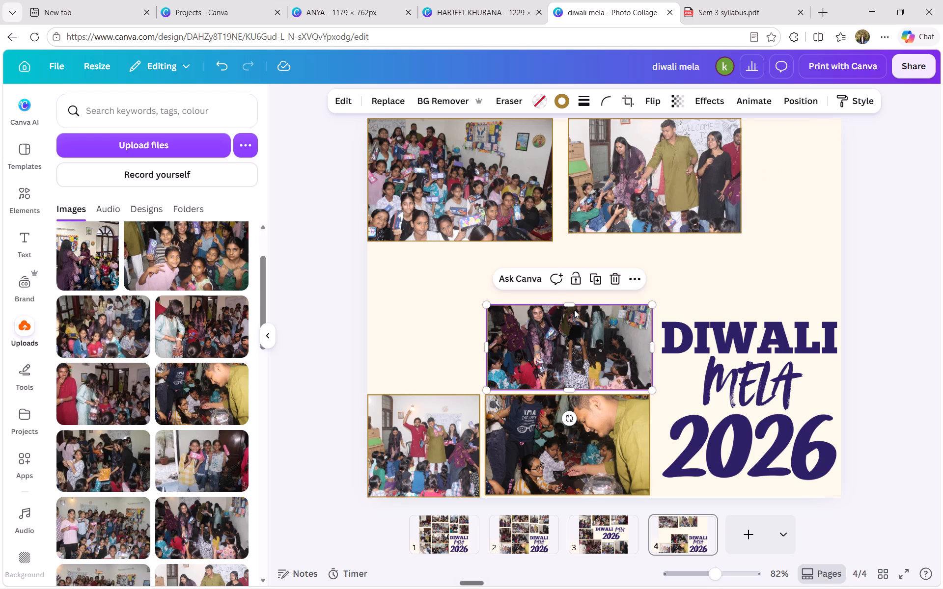
drag(573, 303, 574, 275)
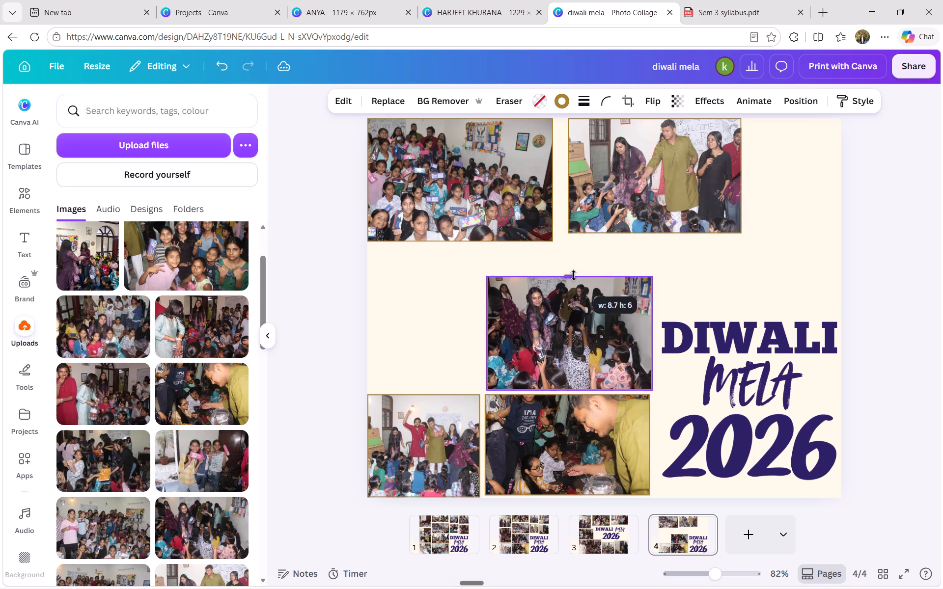
drag(574, 275, 573, 279)
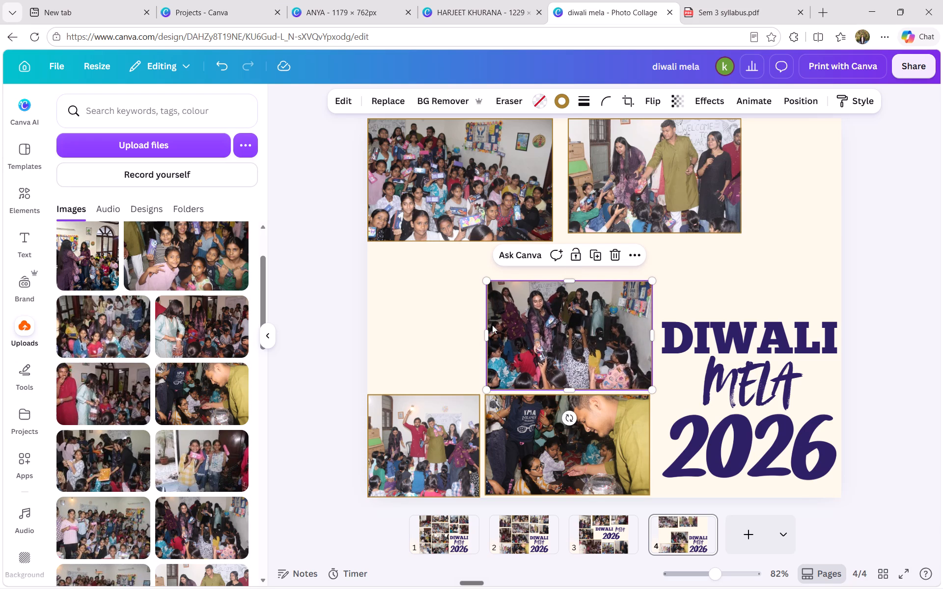
click(481, 337)
drag(489, 331, 480, 331)
drag(567, 331, 455, 304)
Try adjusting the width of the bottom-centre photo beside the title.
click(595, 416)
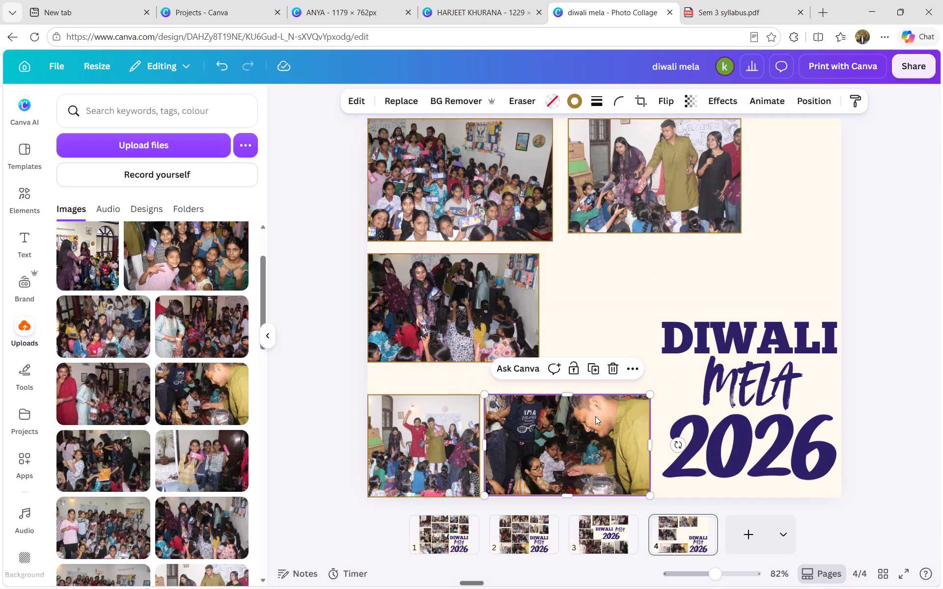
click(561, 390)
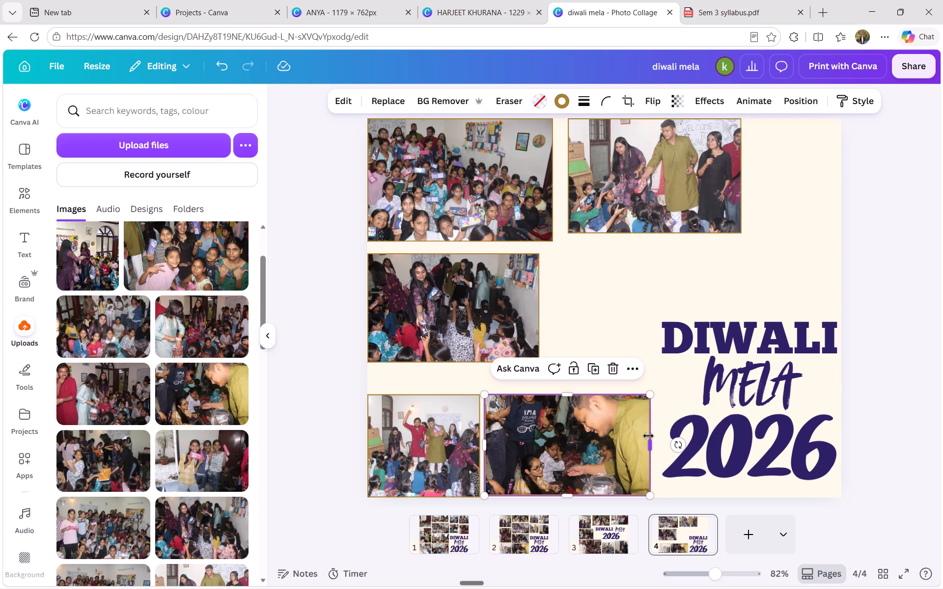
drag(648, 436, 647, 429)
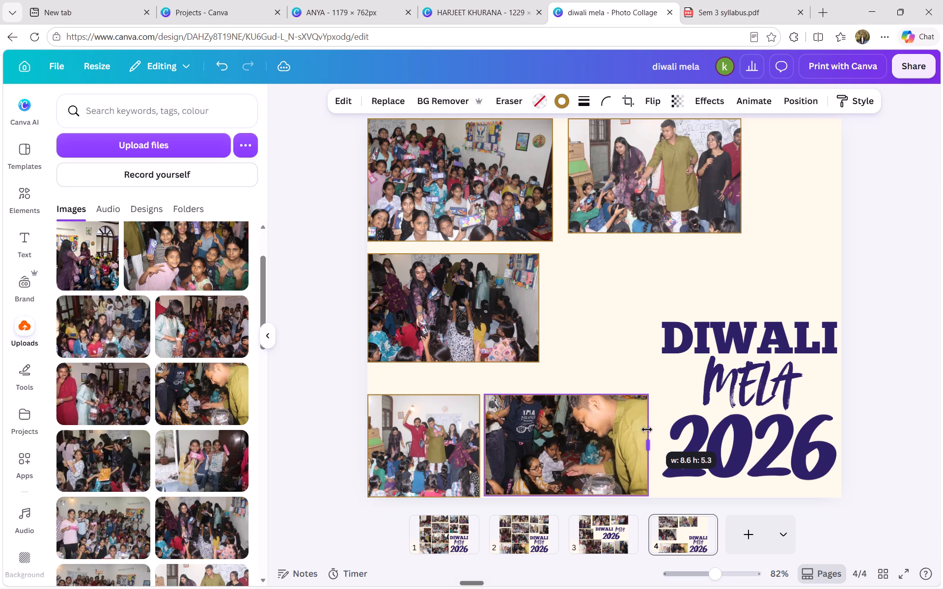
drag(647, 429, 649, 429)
Group the title texts "DIWALI", "MELA" and "2026" and shrink the group into the page's bottom-right corner.
drag(710, 286, 727, 465)
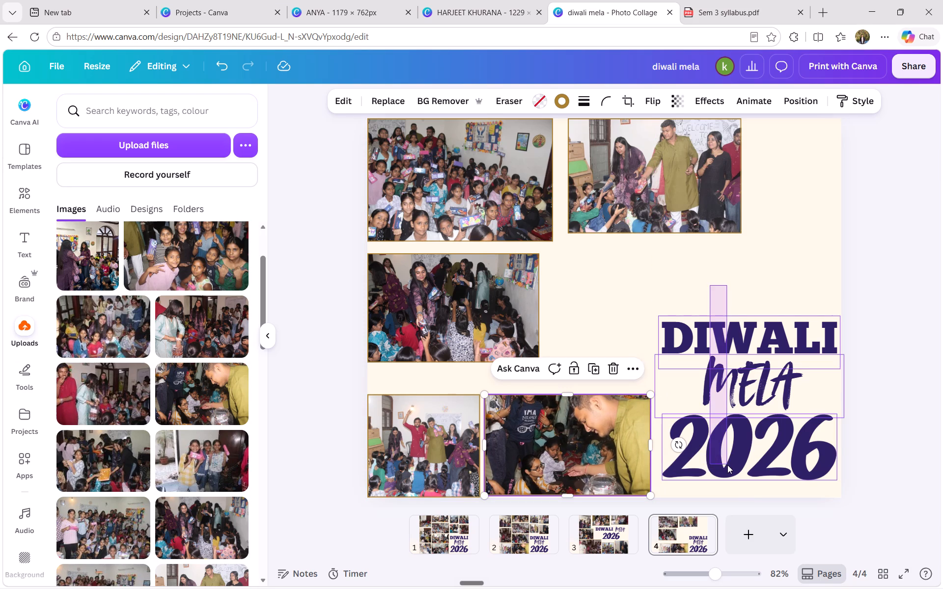
key(ctrl+g)
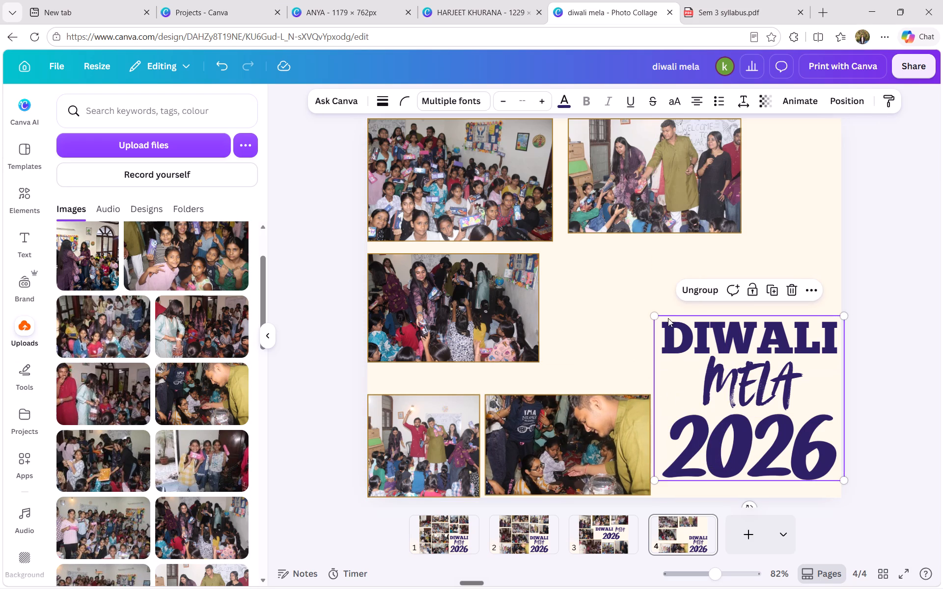
click(654, 310)
drag(653, 313, 692, 372)
drag(692, 372, 744, 442)
Move the bottom-centre photo up into the middle row, beside the left-edge photo.
drag(546, 397, 593, 442)
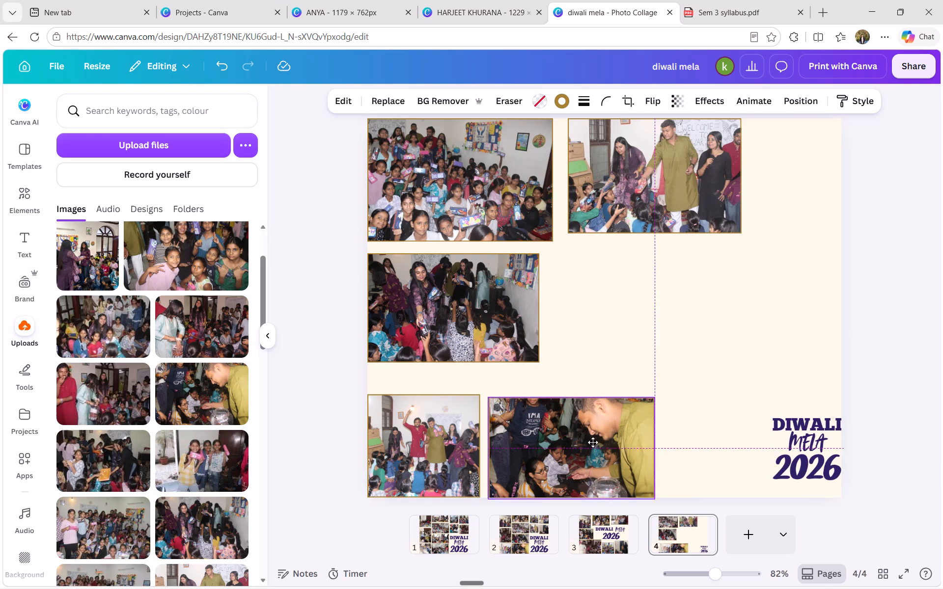
drag(593, 442, 618, 260)
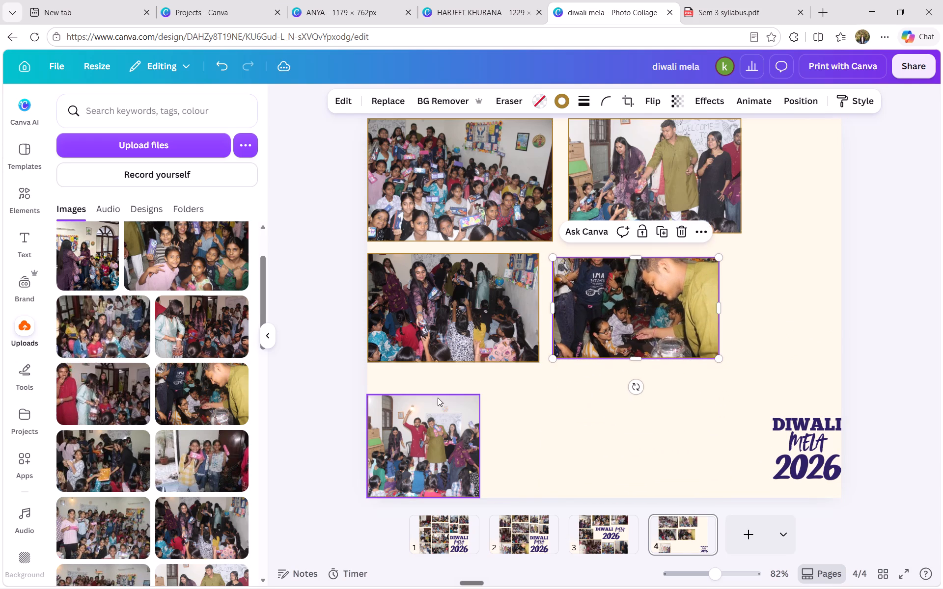
Enlarge the bottom-left photo and widen its crop to about 10.6 by 6.5, filling the space below the middle-row photo.
click(434, 414)
drag(483, 397, 520, 391)
drag(502, 440, 526, 436)
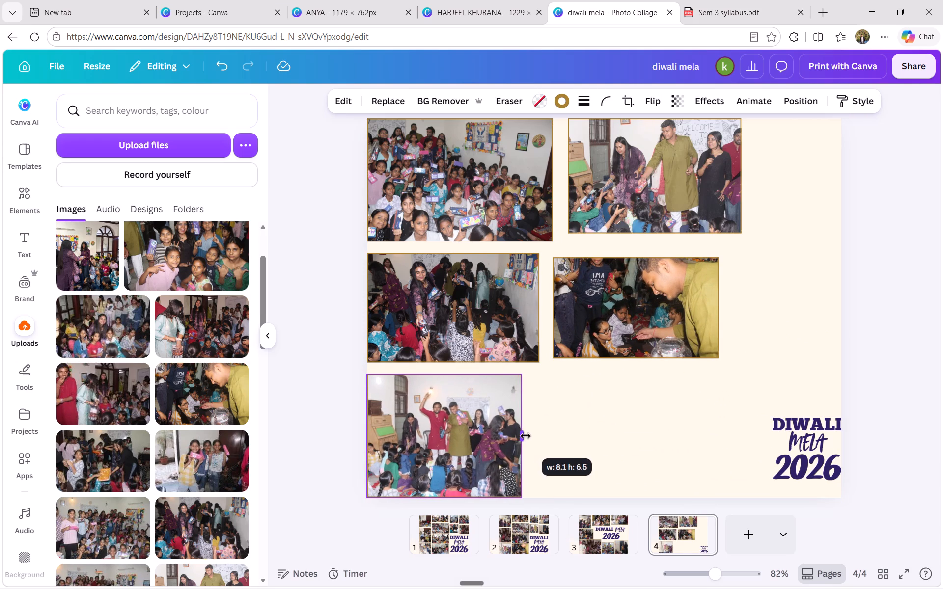
drag(526, 436, 569, 429)
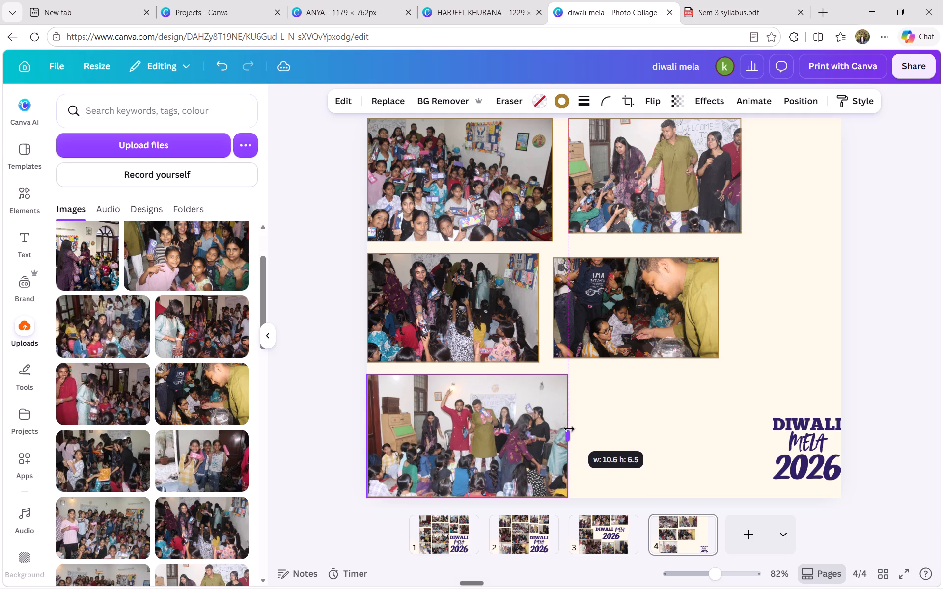
drag(569, 429, 566, 428)
click(924, 274)
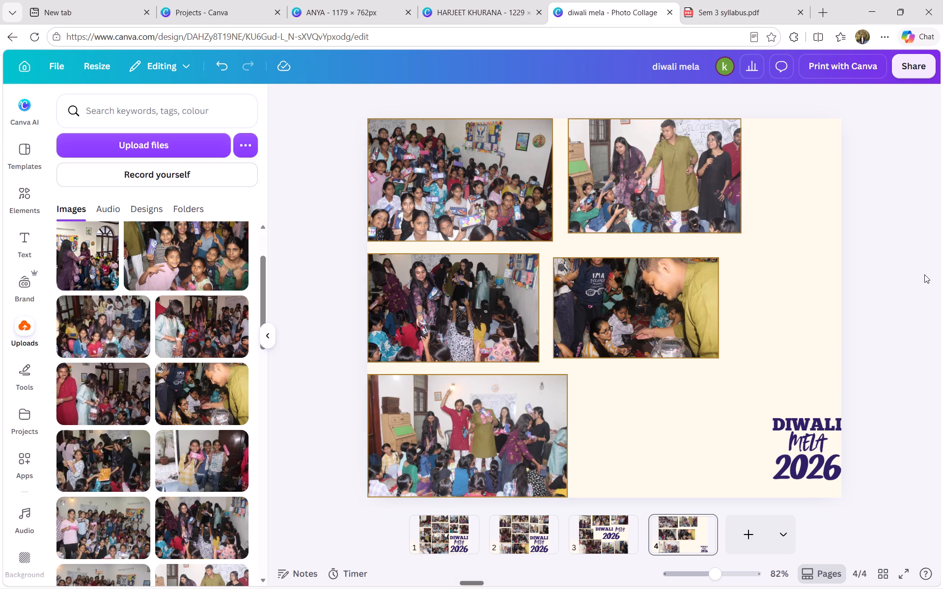
Try the second top-row photo in the page's top-right corner, return it beside the first, and shift the middle-row centre photo slightly right.
drag(644, 183, 747, 186)
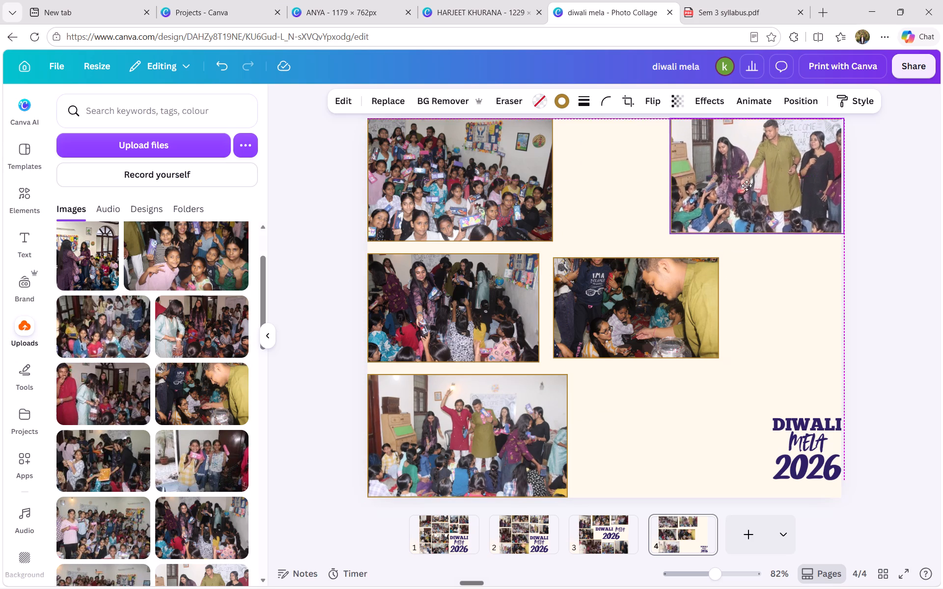
drag(747, 186, 747, 183)
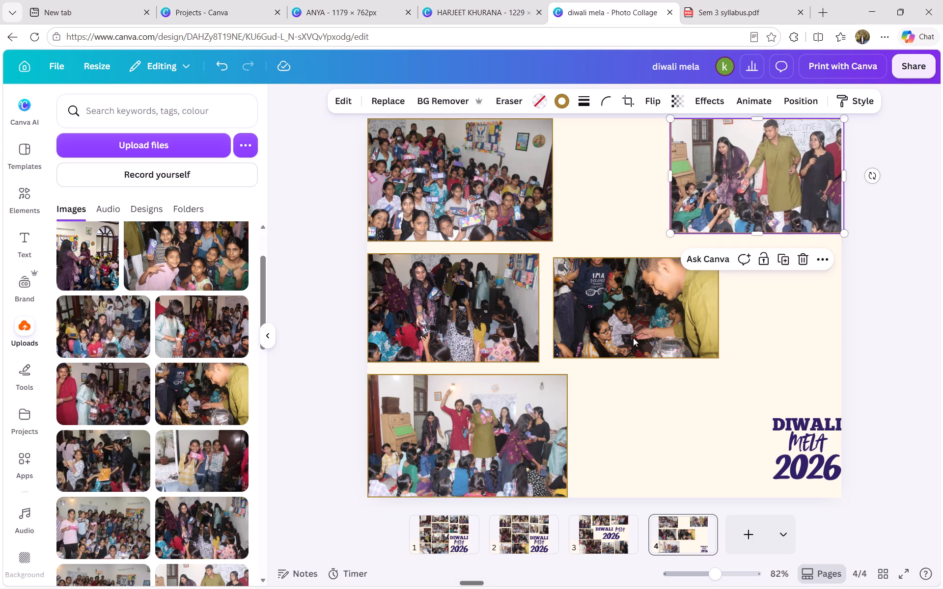
drag(633, 338, 661, 327)
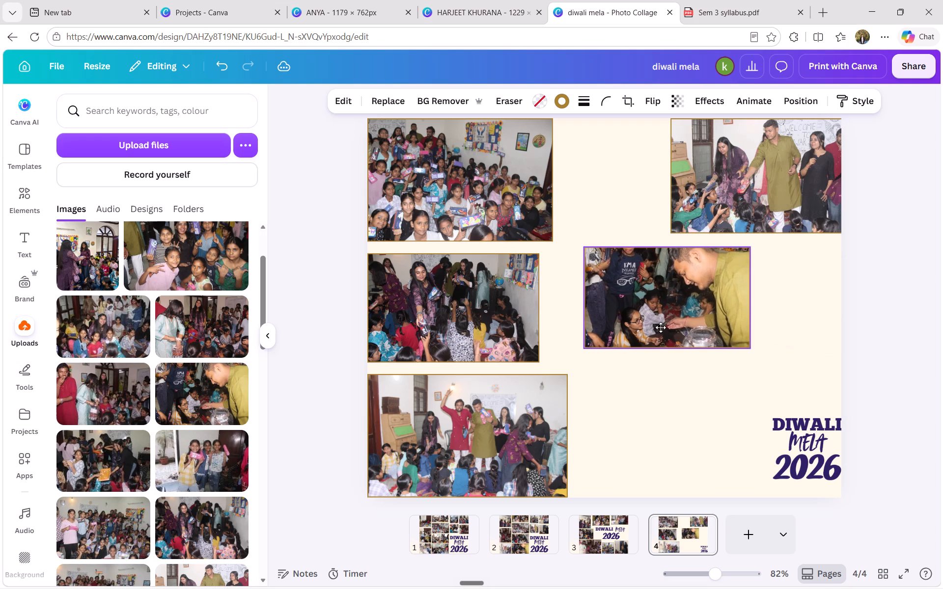
drag(661, 327, 640, 334)
drag(752, 195, 715, 191)
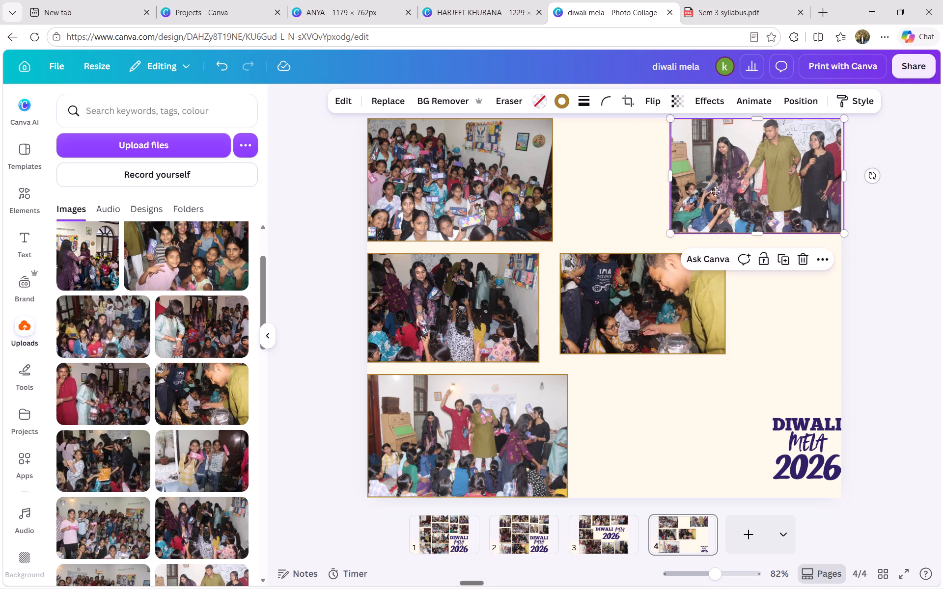
drag(715, 191, 651, 192)
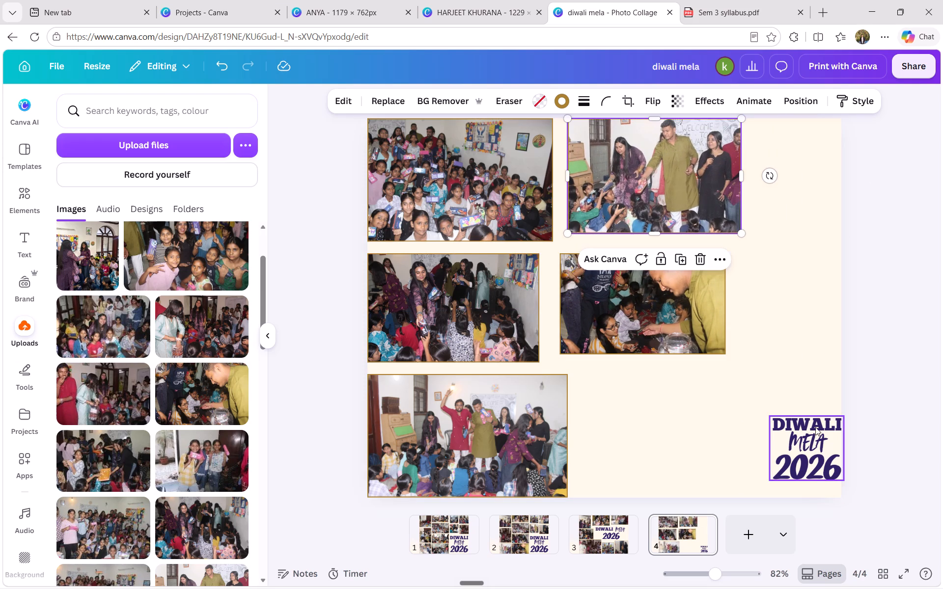
Move the grouped "DIWALI MELA 2026" title beside the bottom-left photo and enlarge it to reach the page's bottom edge.
click(815, 427)
drag(815, 427, 636, 386)
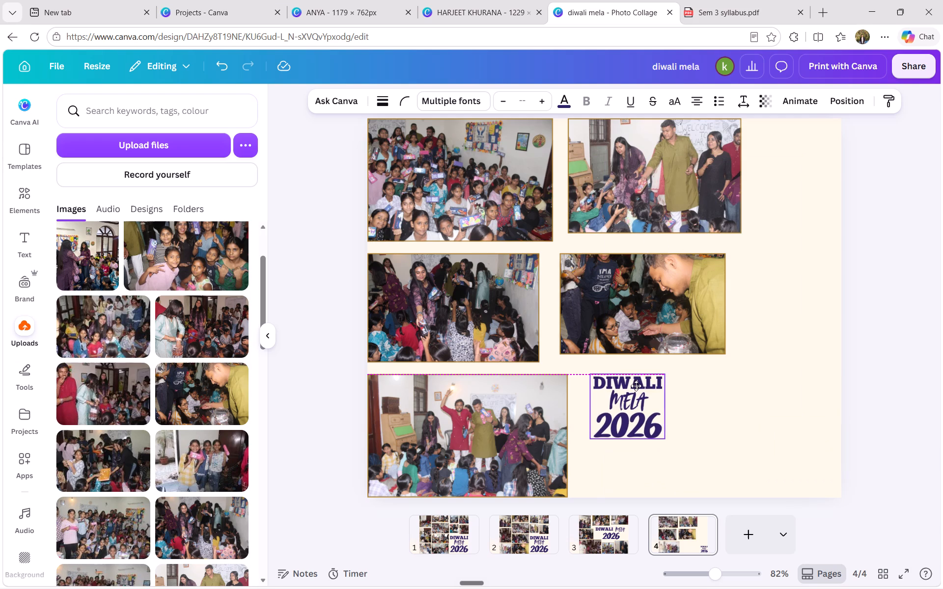
drag(636, 386, 635, 386)
drag(664, 436, 798, 453)
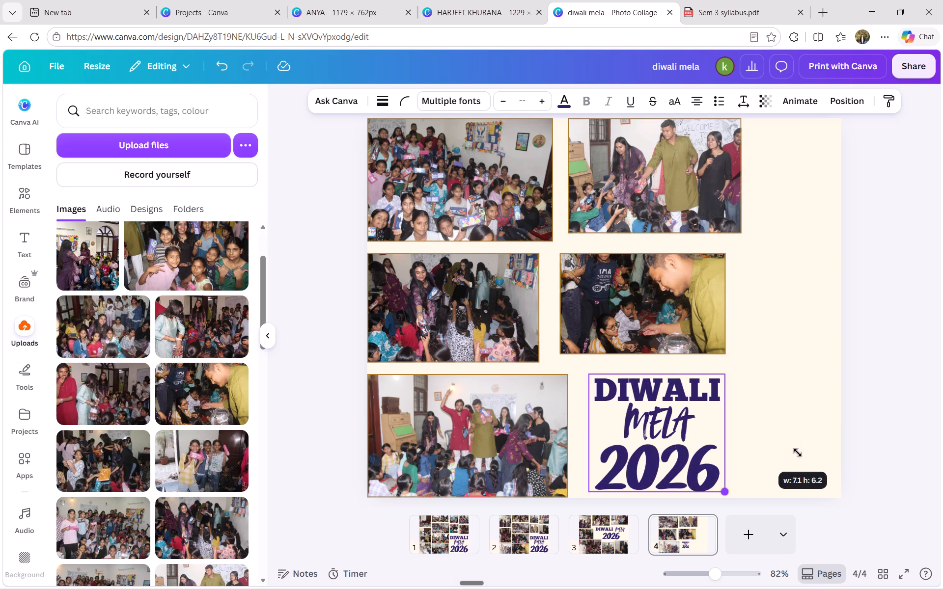
drag(798, 453, 782, 441)
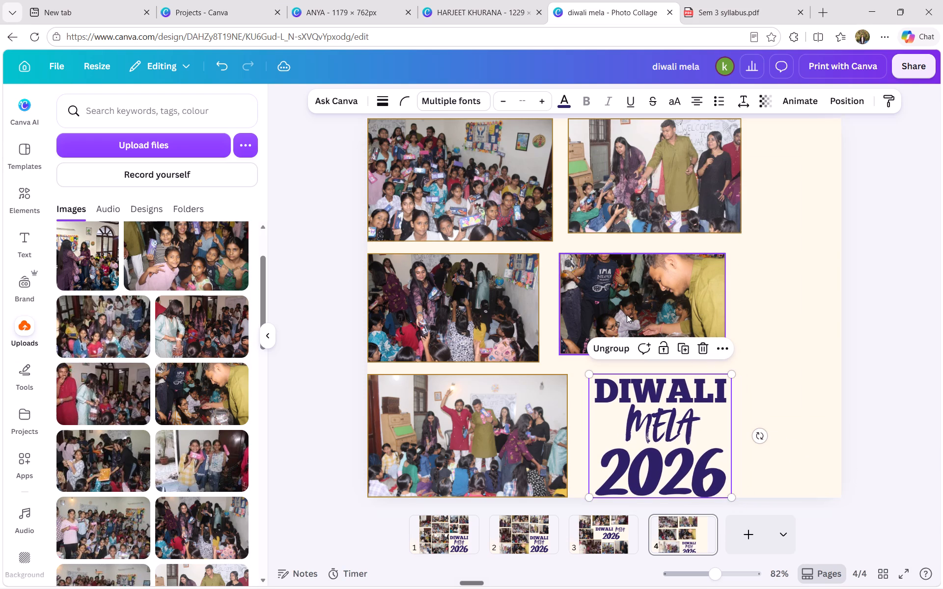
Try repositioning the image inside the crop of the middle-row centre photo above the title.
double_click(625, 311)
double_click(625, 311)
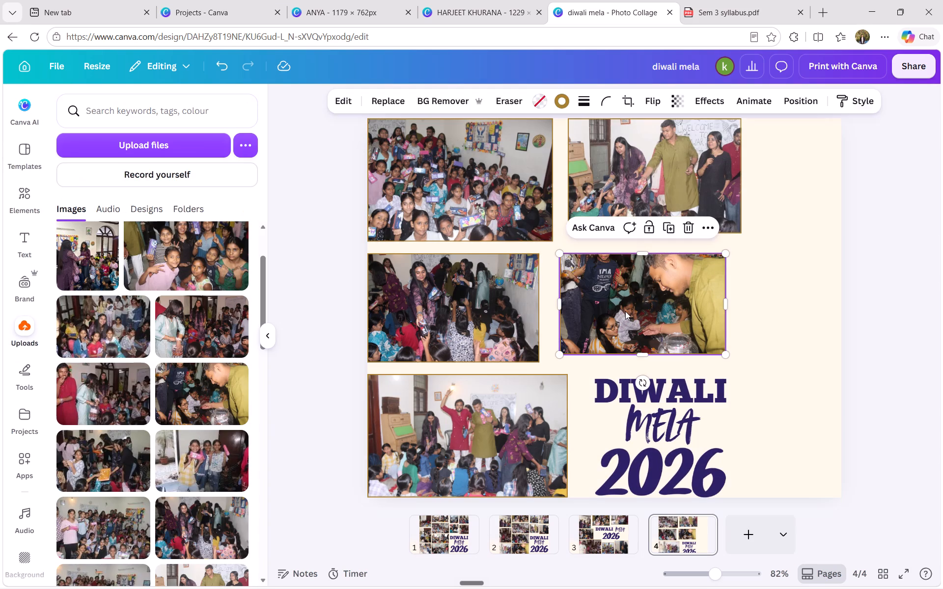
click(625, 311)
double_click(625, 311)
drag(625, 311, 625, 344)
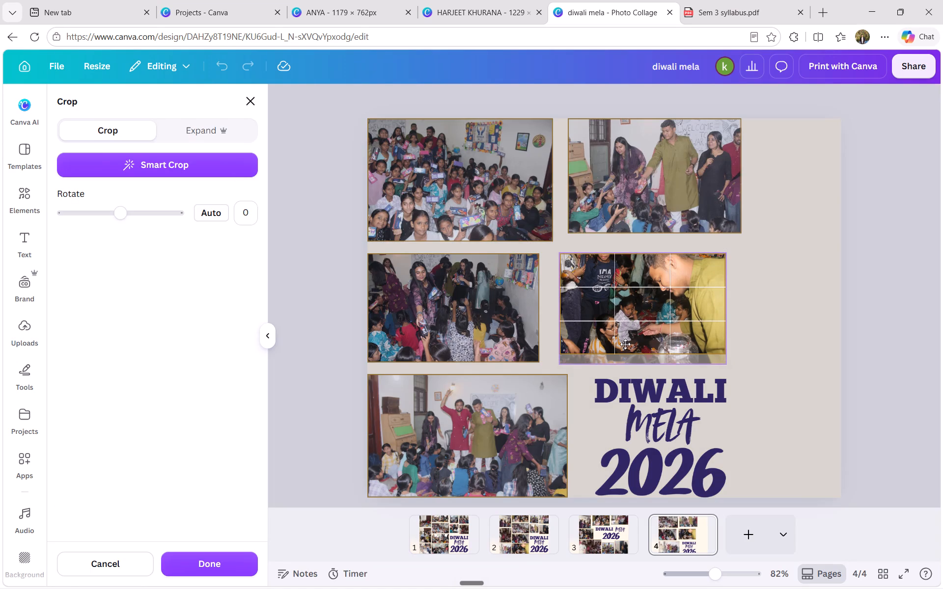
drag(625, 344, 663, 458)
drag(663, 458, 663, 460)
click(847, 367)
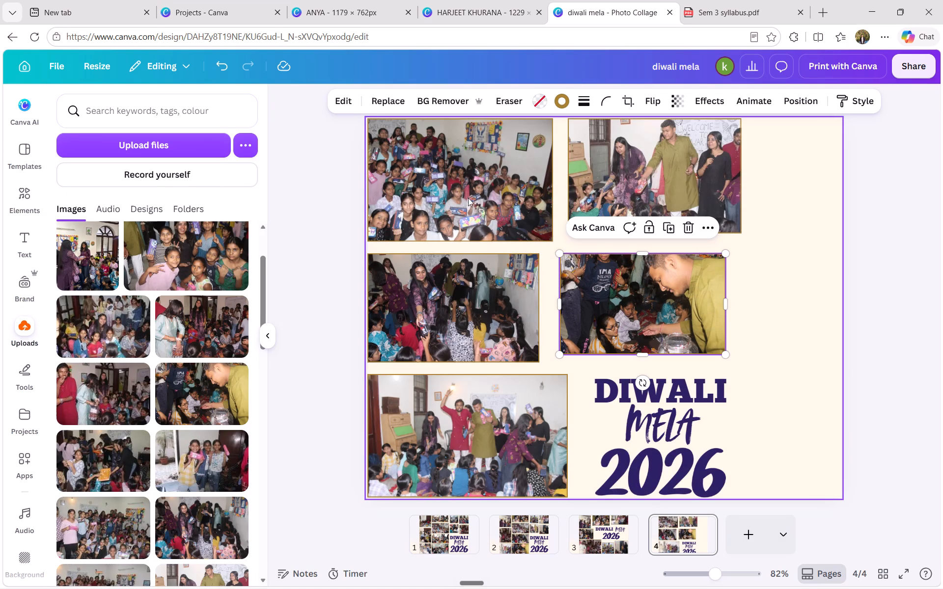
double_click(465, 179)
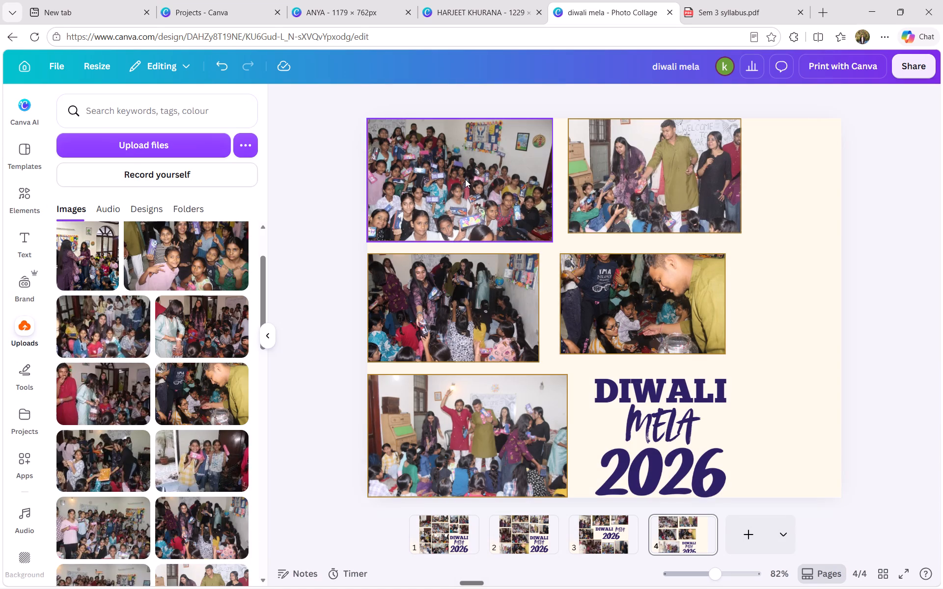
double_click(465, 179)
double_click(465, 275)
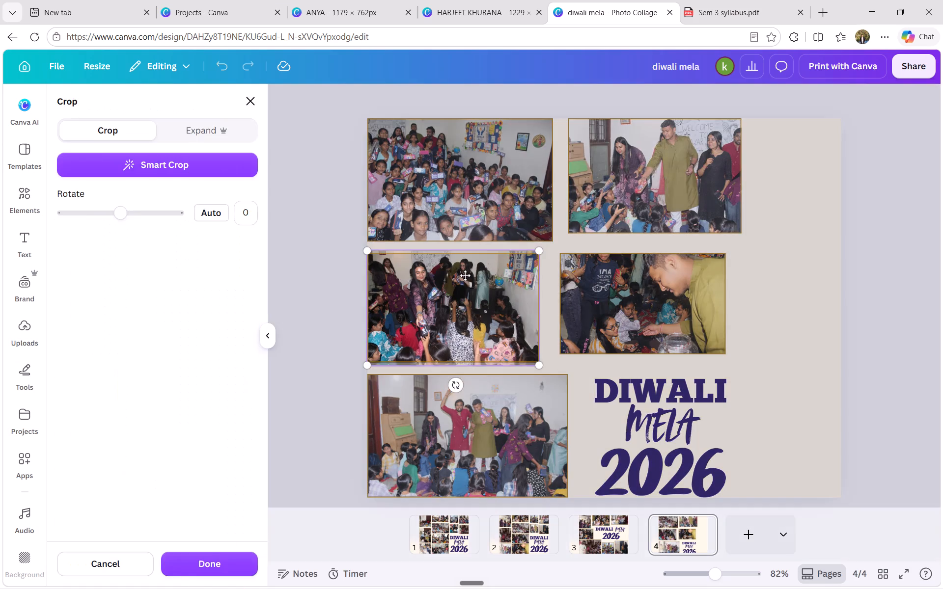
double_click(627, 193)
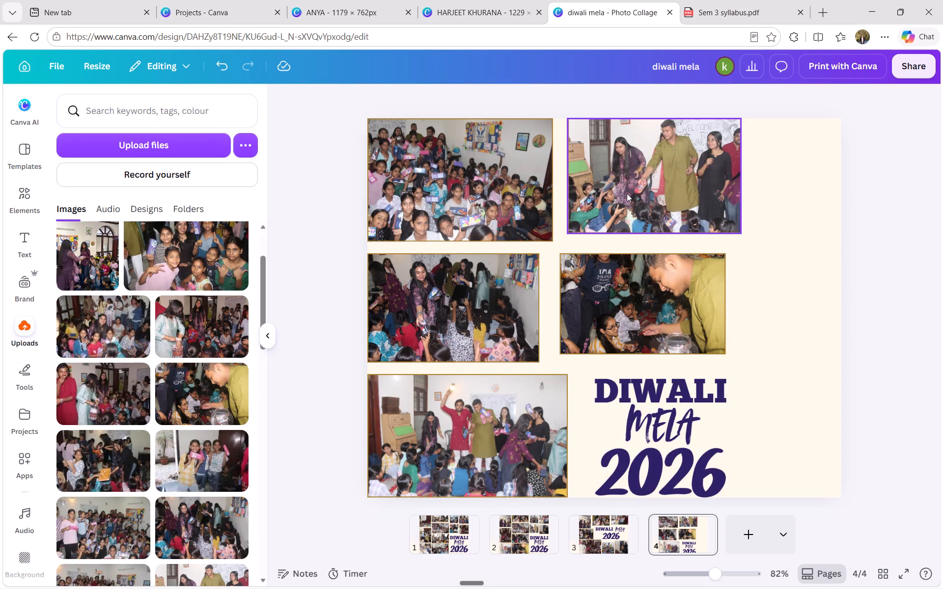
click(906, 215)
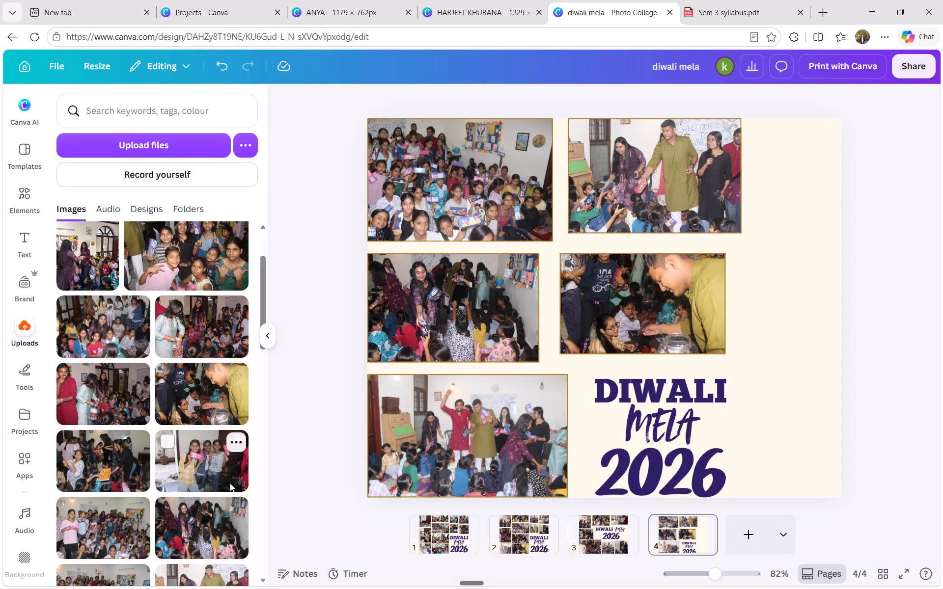
Copy page 2's top-left photo onto page 4 and shrink it to fit the empty space at the right end of the middle row.
click(508, 533)
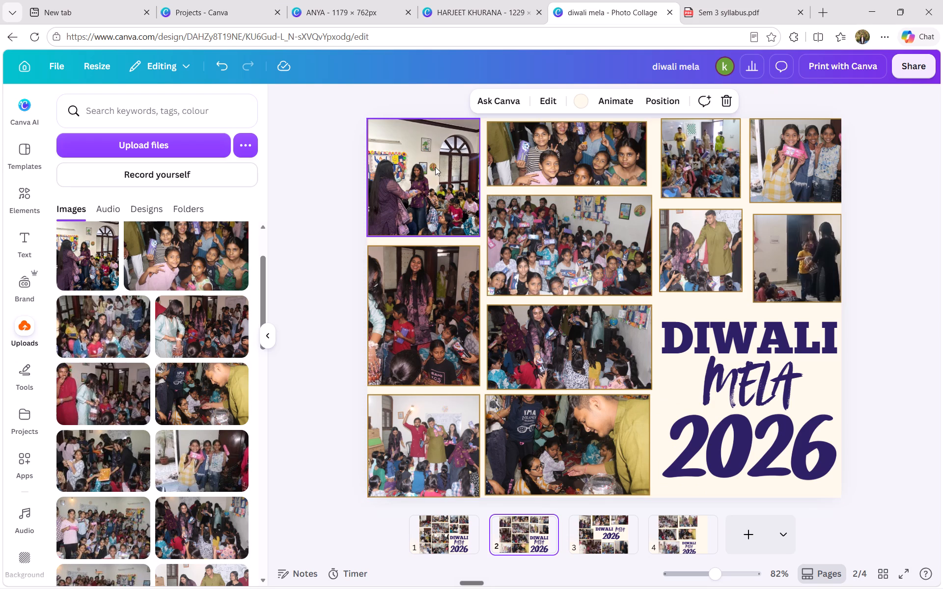
click(435, 167)
key(ctrl+c)
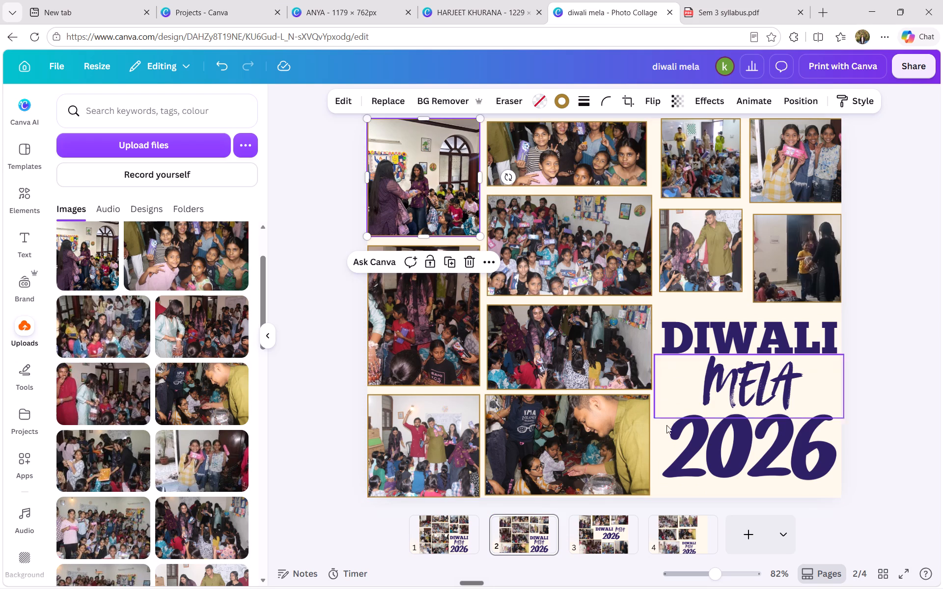
click(673, 535)
key(ctrl+v)
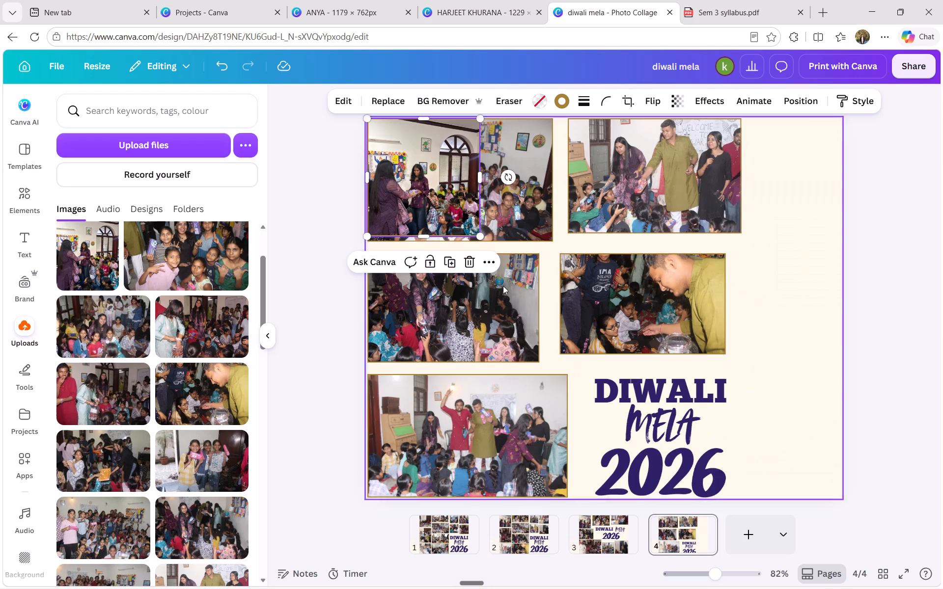
drag(448, 221, 828, 221)
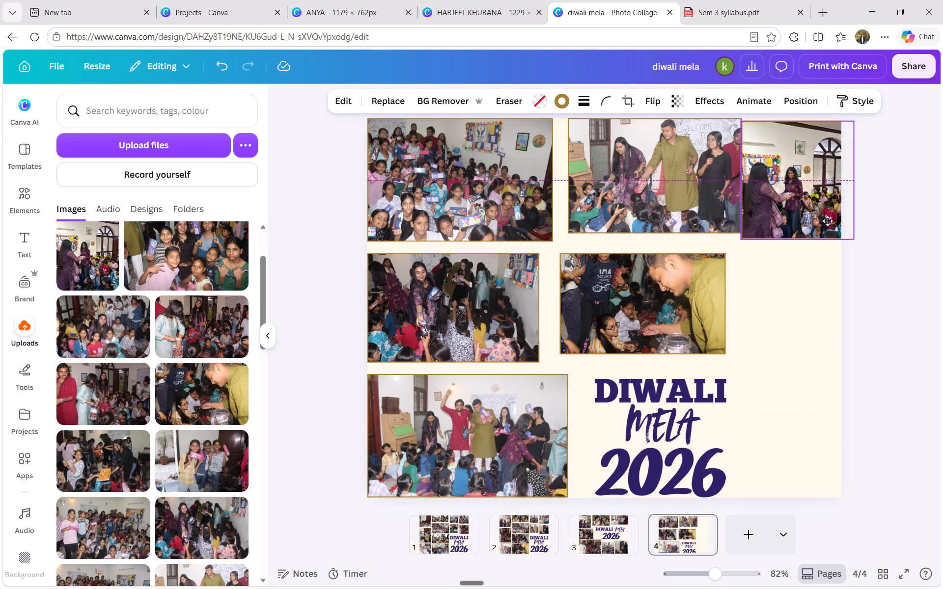
drag(828, 221, 808, 342)
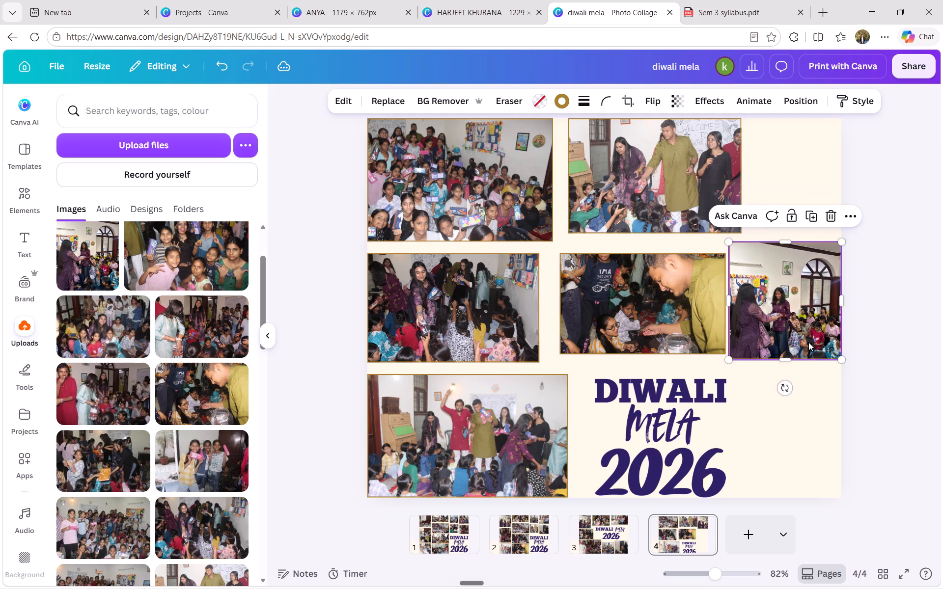
drag(724, 241, 739, 248)
drag(787, 298, 781, 293)
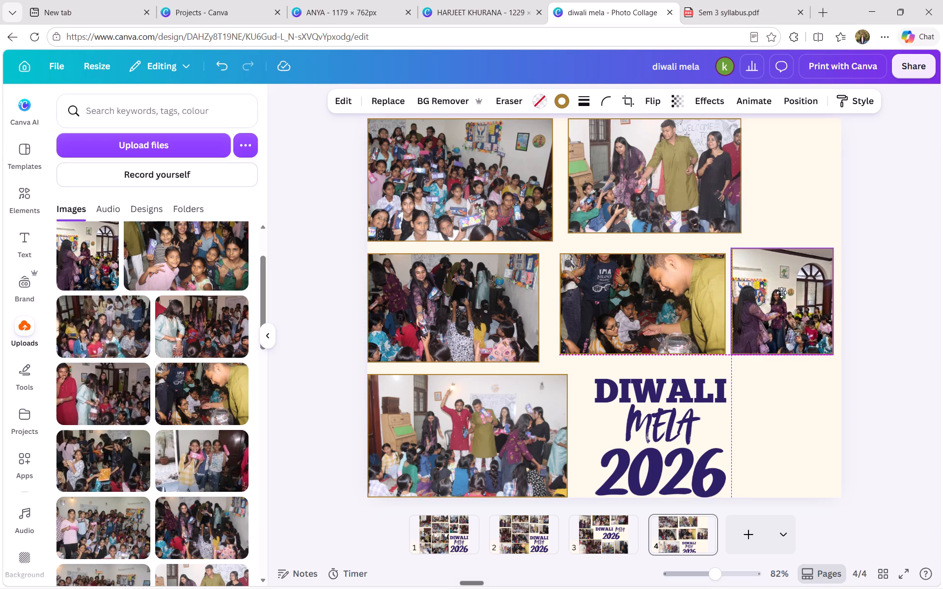
drag(781, 293, 784, 293)
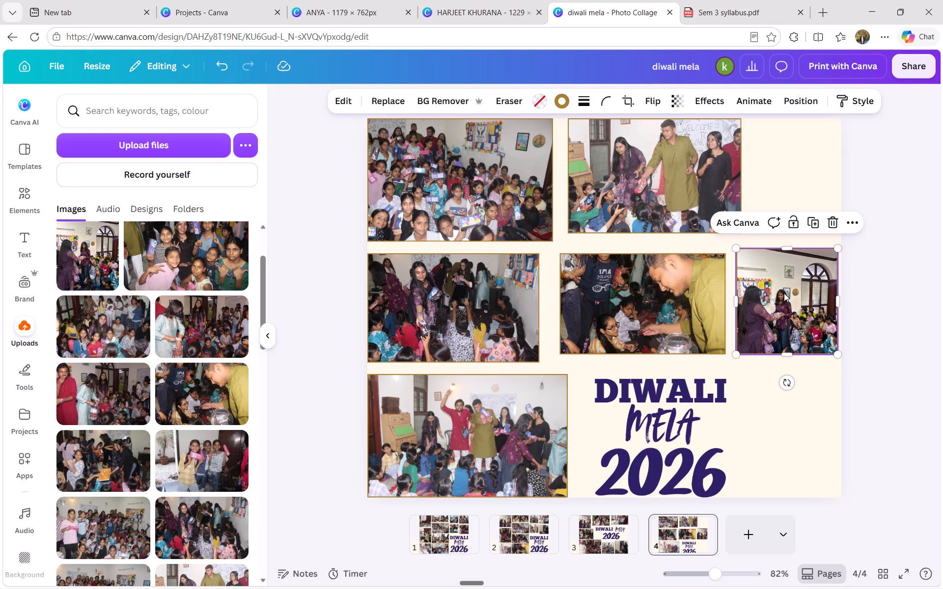
Duplicate the pasted photo into page 4's top-right corner and crop it about 4.8 wide, matching the neighbouring top-row photo's height.
key(ctrl+d)
drag(784, 293, 785, 171)
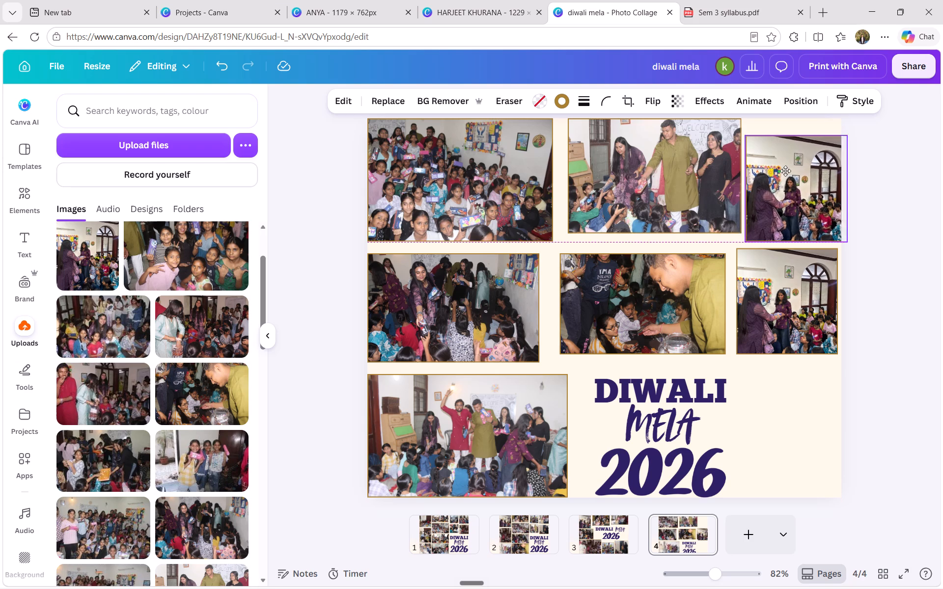
drag(785, 171, 786, 171)
drag(749, 135, 757, 142)
drag(797, 177, 786, 155)
drag(790, 217, 790, 227)
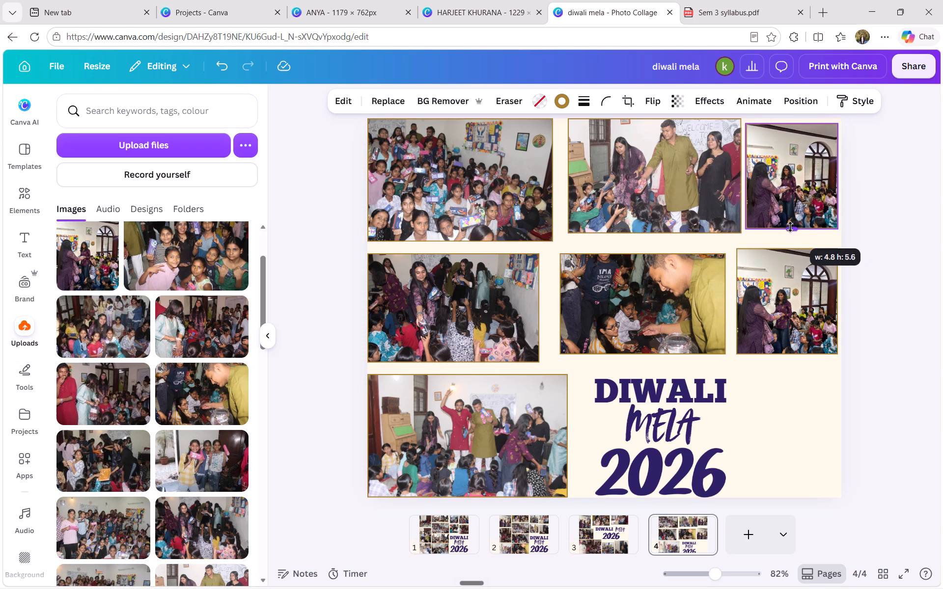
drag(790, 227, 791, 230)
drag(788, 126, 789, 119)
click(881, 203)
click(803, 278)
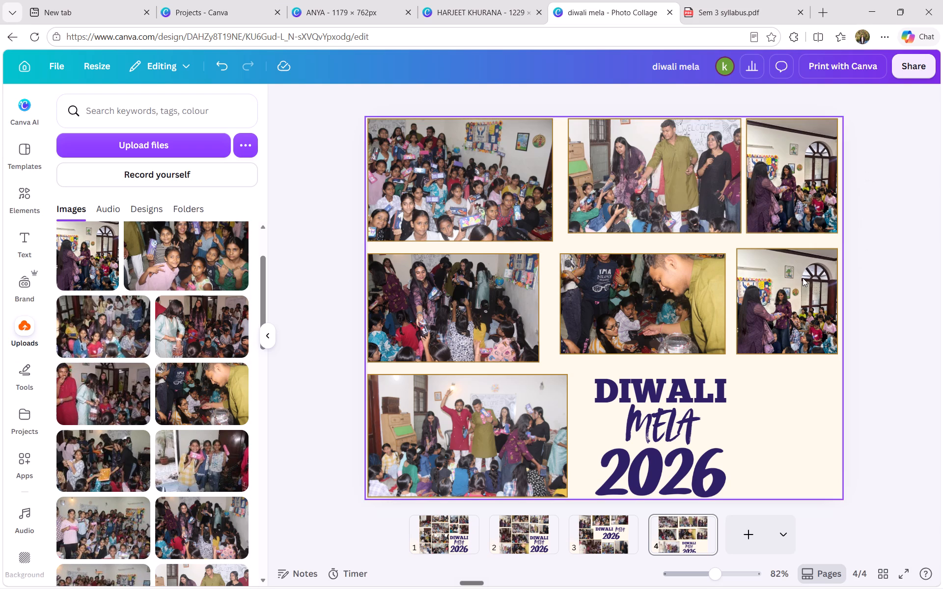
Ungroup the "DIWALI", "MELA" and "2026" title texts on page 4.
double_click(634, 416)
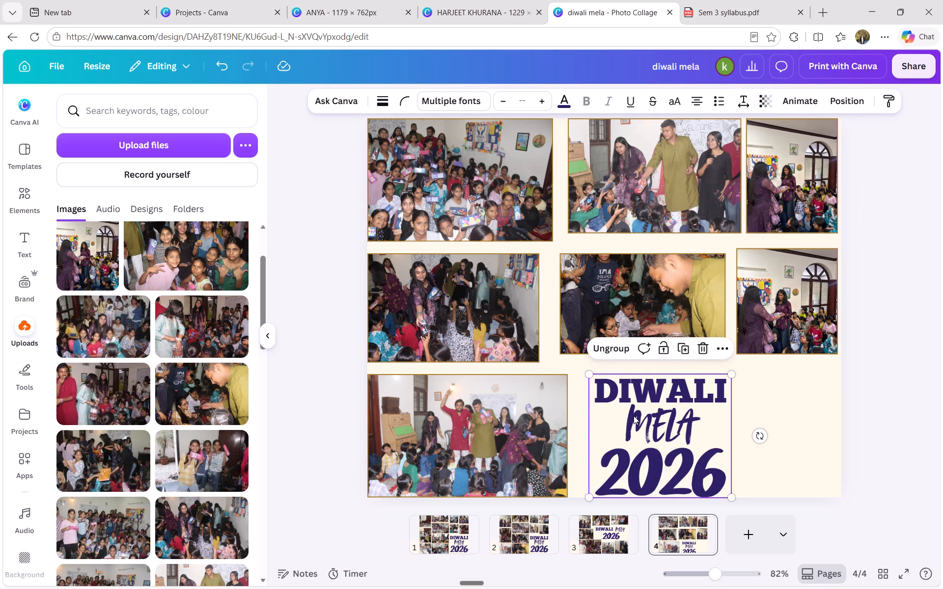
click(565, 414)
click(617, 414)
click(620, 353)
click(794, 450)
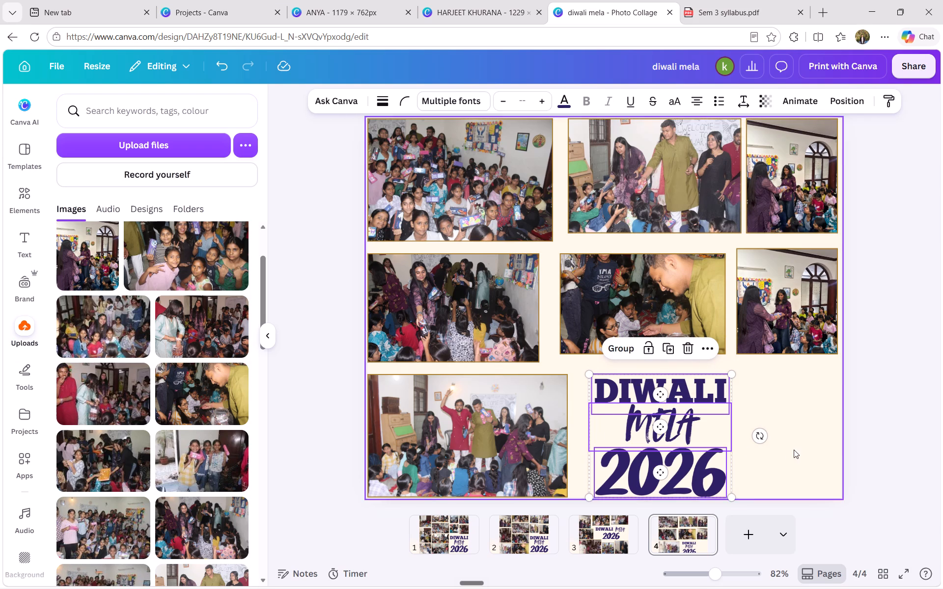
Place "MELA" beside "DIWALI" on one line in page 4's bottom row, enlarging "DIWALI" to fill the gap between them.
drag(699, 385, 689, 385)
drag(678, 428, 794, 394)
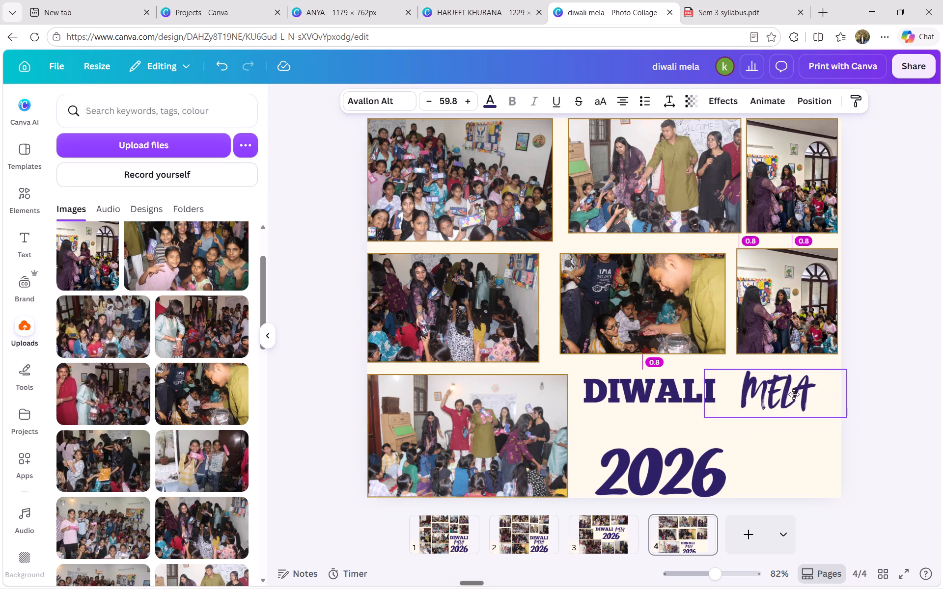
drag(794, 394, 800, 398)
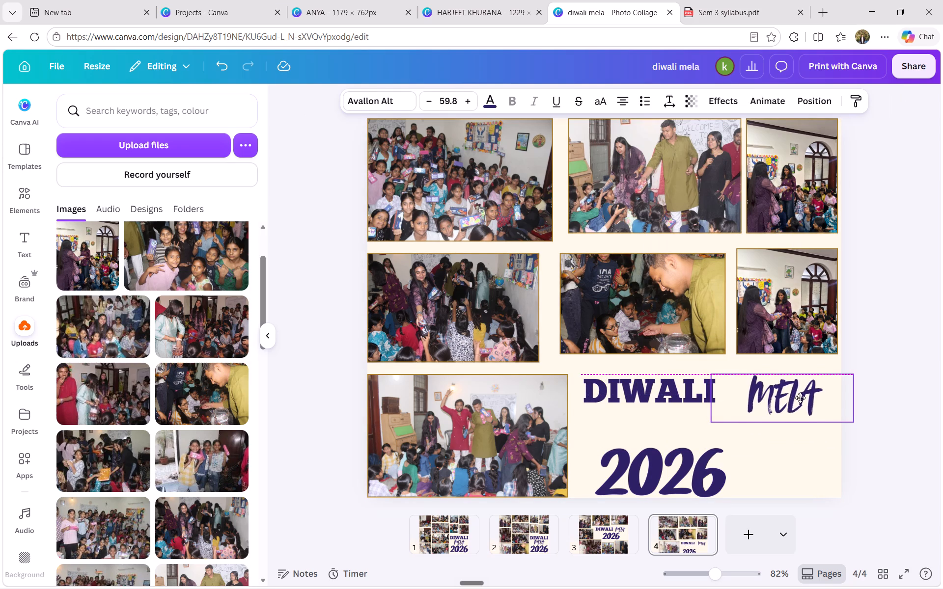
drag(800, 398, 801, 396)
click(674, 382)
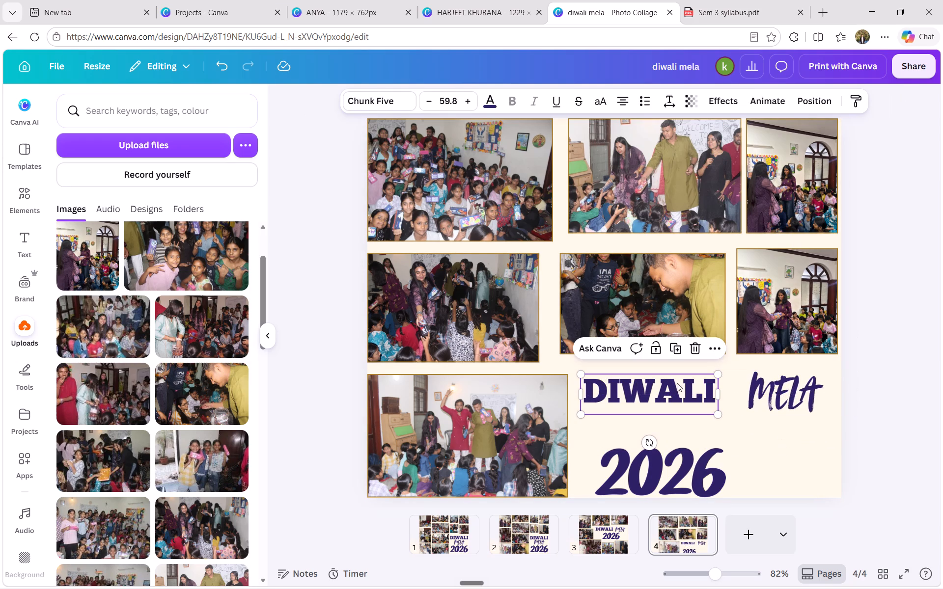
drag(718, 412, 747, 432)
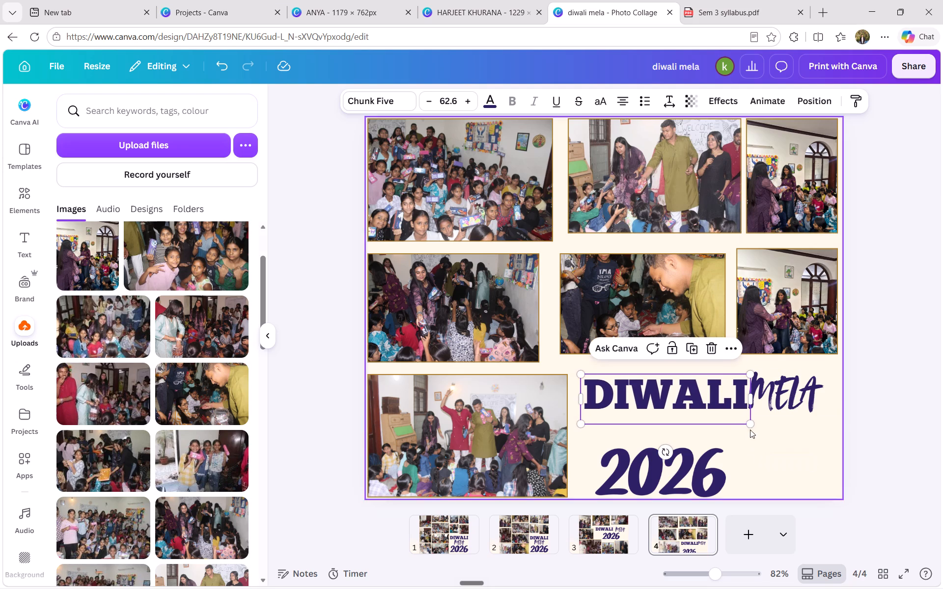
drag(779, 404, 789, 408)
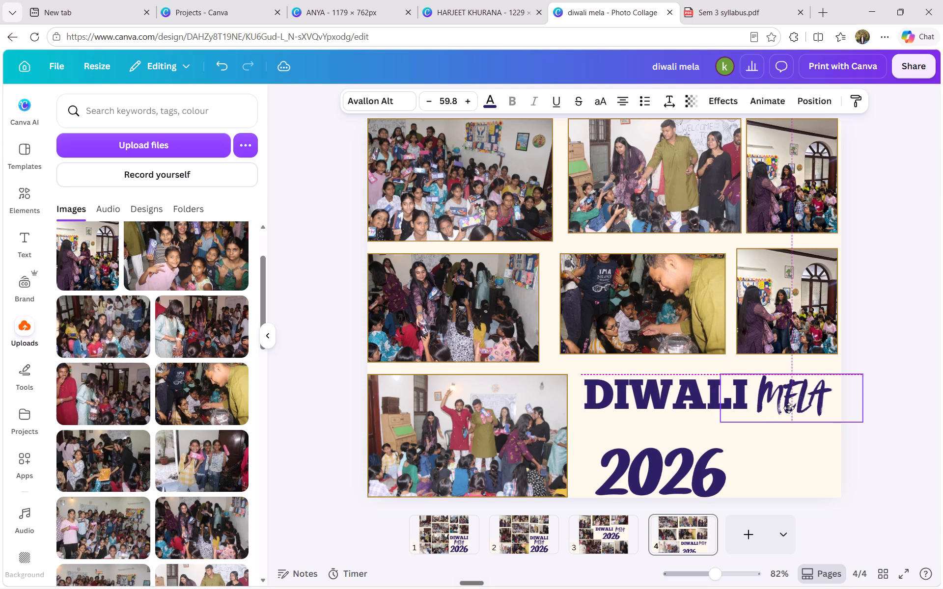
drag(789, 408, 791, 407)
Move "2026" beneath the "DIWALI MELA" line and enlarge it, centring it in the space below.
drag(674, 466, 719, 454)
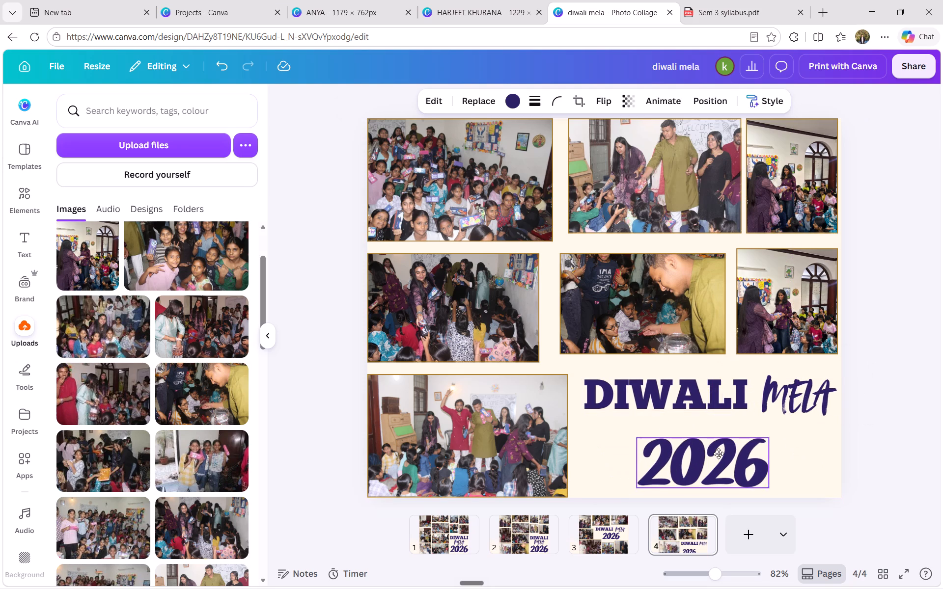
drag(719, 454, 720, 449)
drag(644, 431, 617, 427)
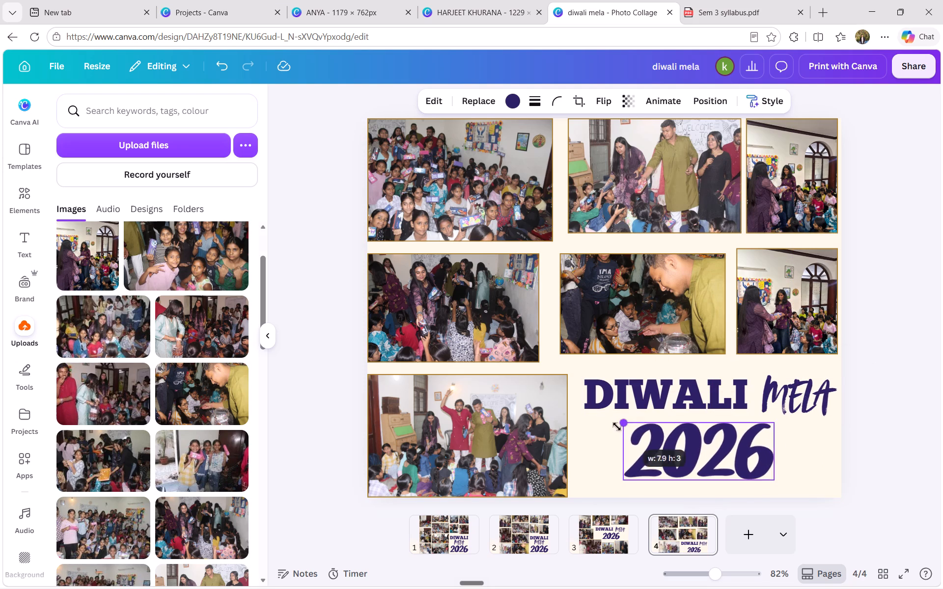
drag(617, 427, 615, 426)
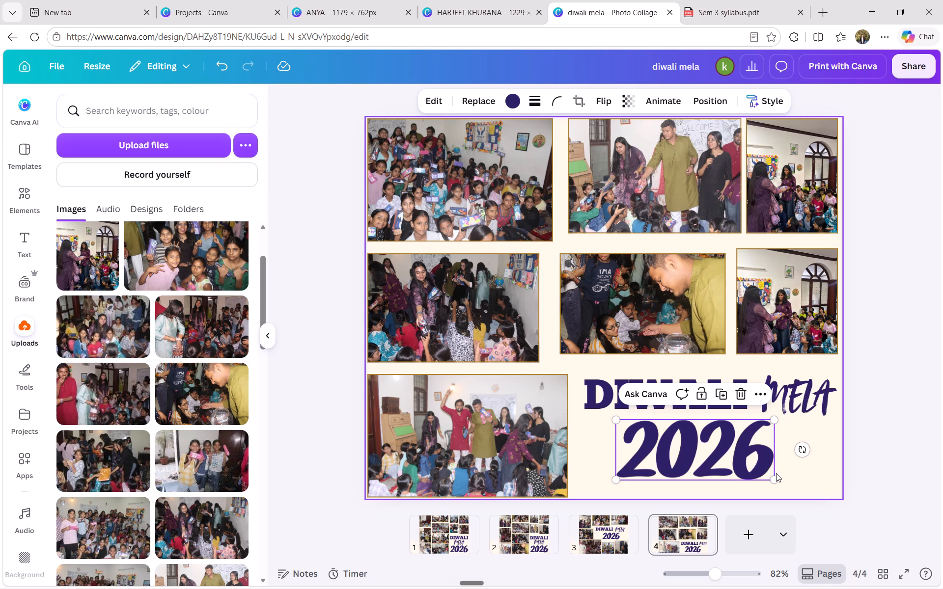
drag(775, 481, 782, 482)
drag(746, 460, 752, 464)
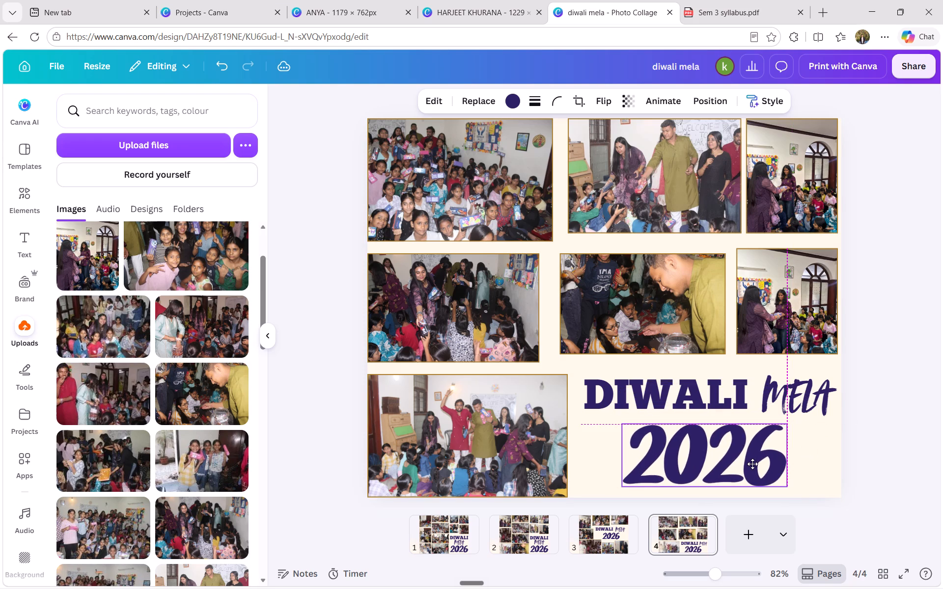
drag(752, 464, 753, 463)
click(909, 392)
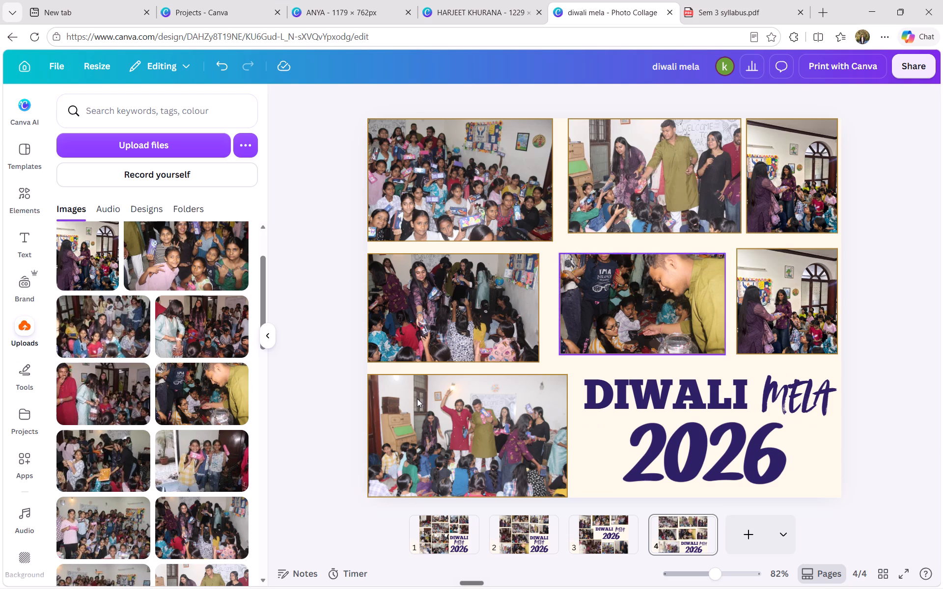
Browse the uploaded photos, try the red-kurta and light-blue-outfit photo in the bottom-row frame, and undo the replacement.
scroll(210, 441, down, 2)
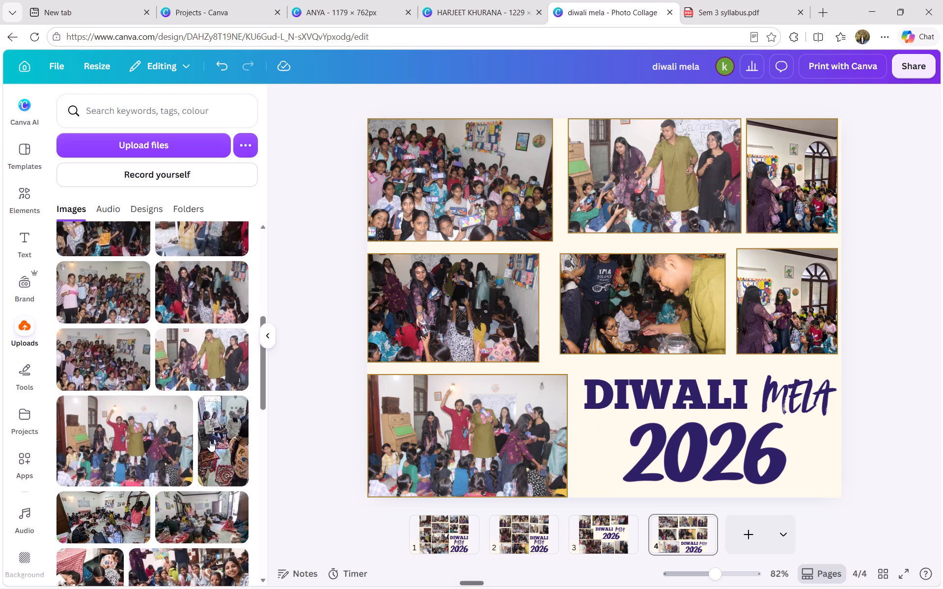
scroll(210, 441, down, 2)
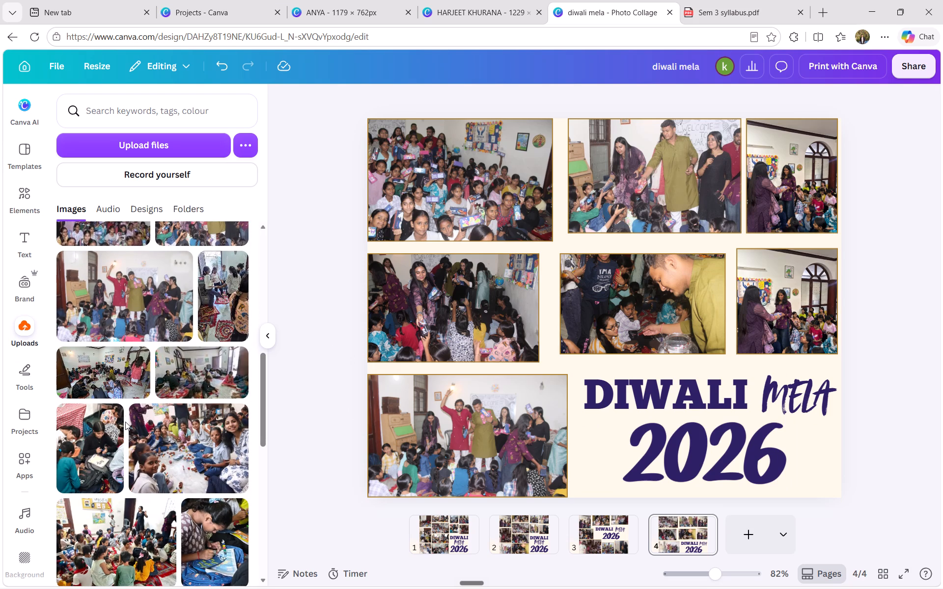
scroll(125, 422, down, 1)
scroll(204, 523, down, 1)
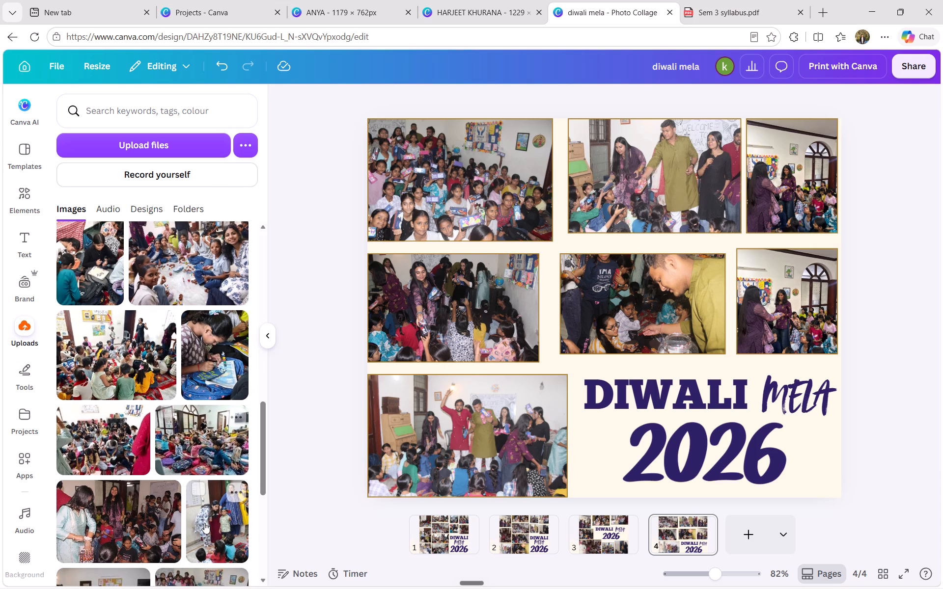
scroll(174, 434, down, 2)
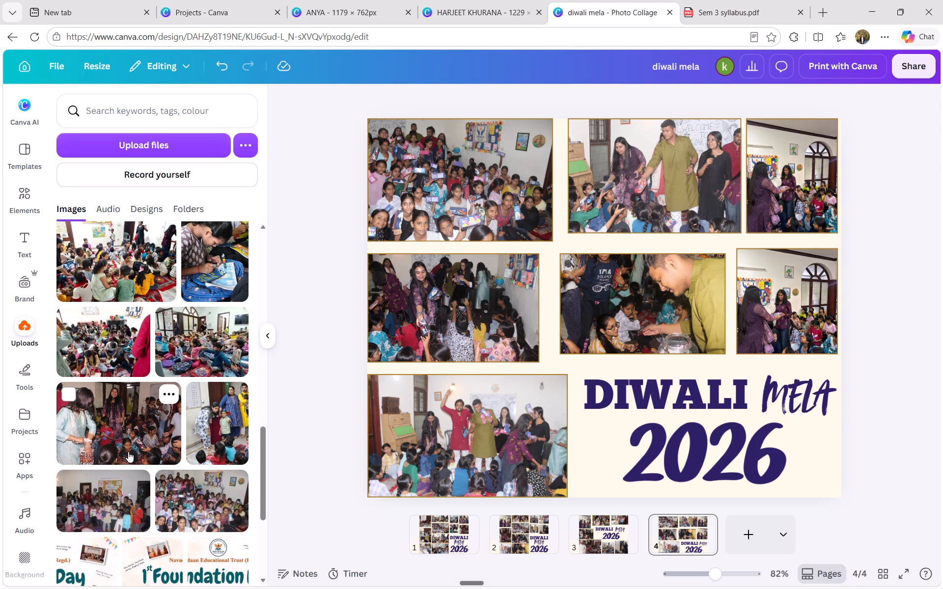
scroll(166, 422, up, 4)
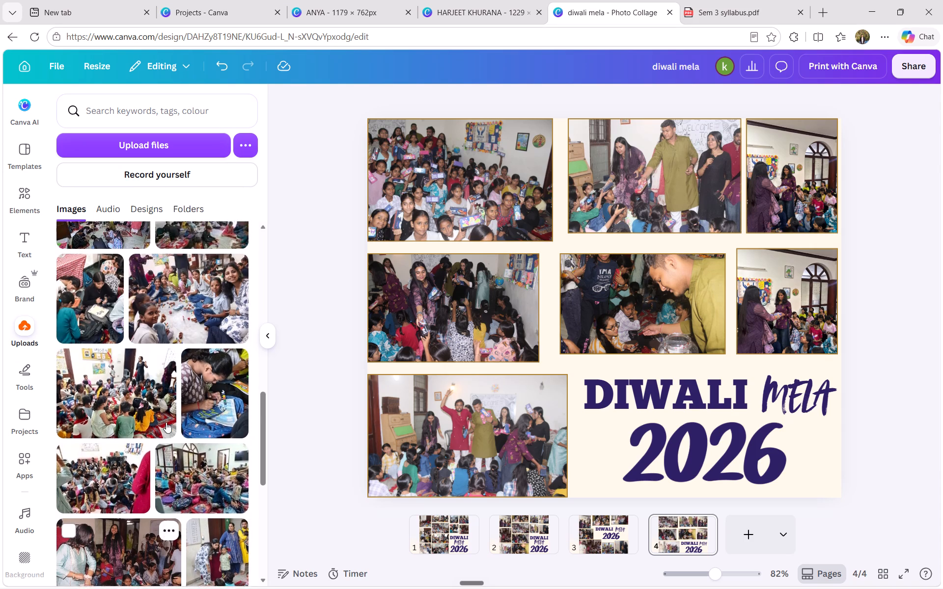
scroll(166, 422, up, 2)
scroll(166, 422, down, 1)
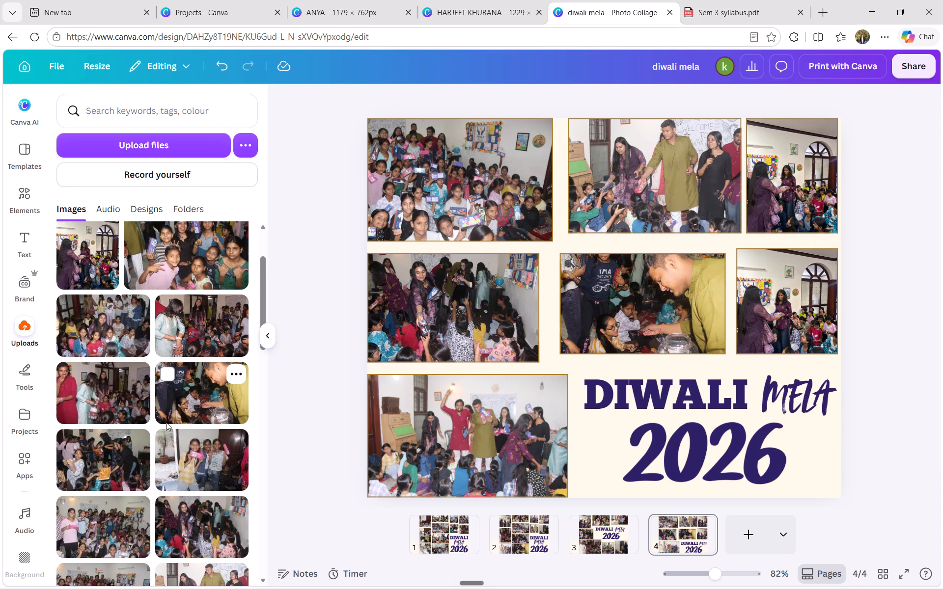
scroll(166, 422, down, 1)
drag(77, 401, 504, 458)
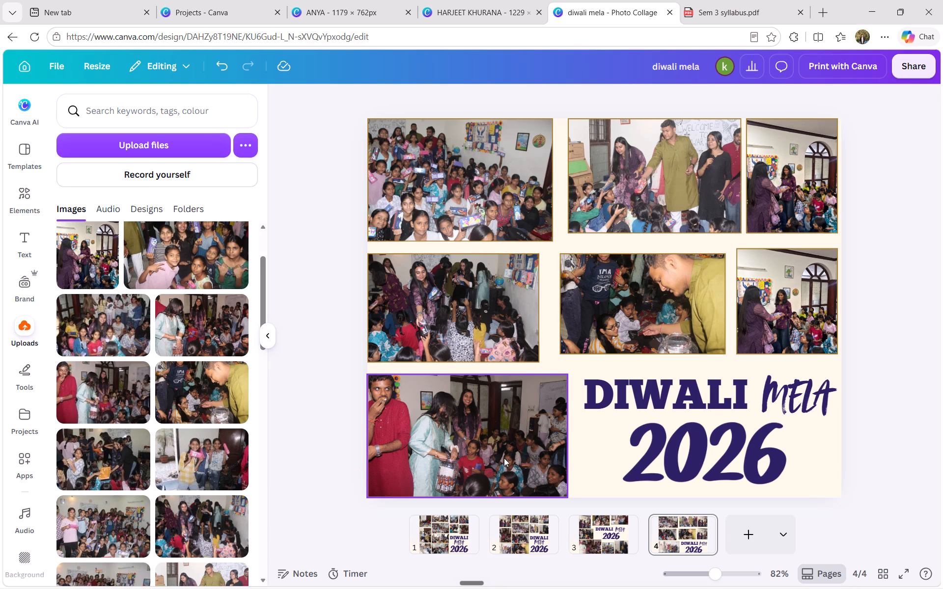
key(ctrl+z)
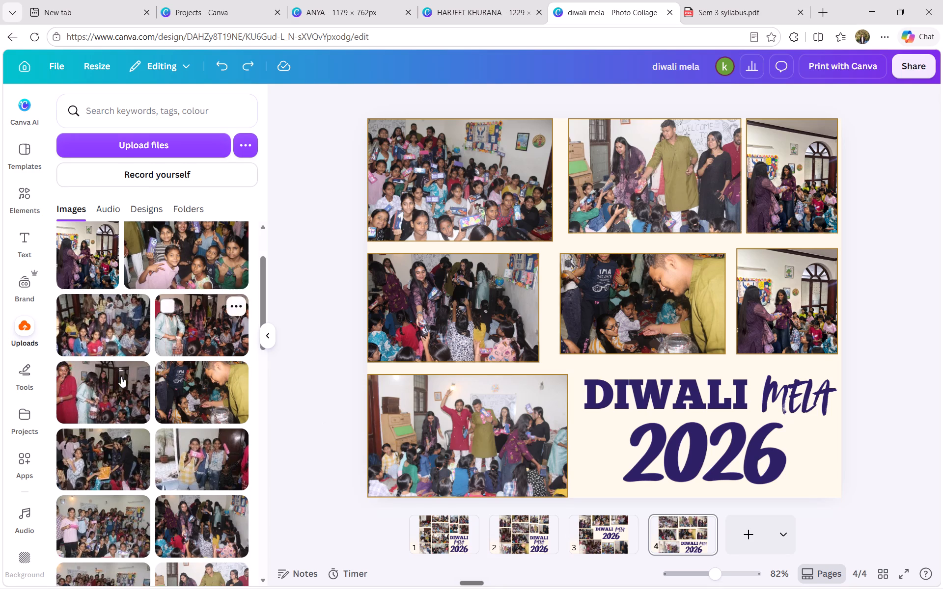
Replace the last photo in page 4's middle row with the uploaded photo showing the red kurta and light-blue outfit.
drag(114, 380, 734, 278)
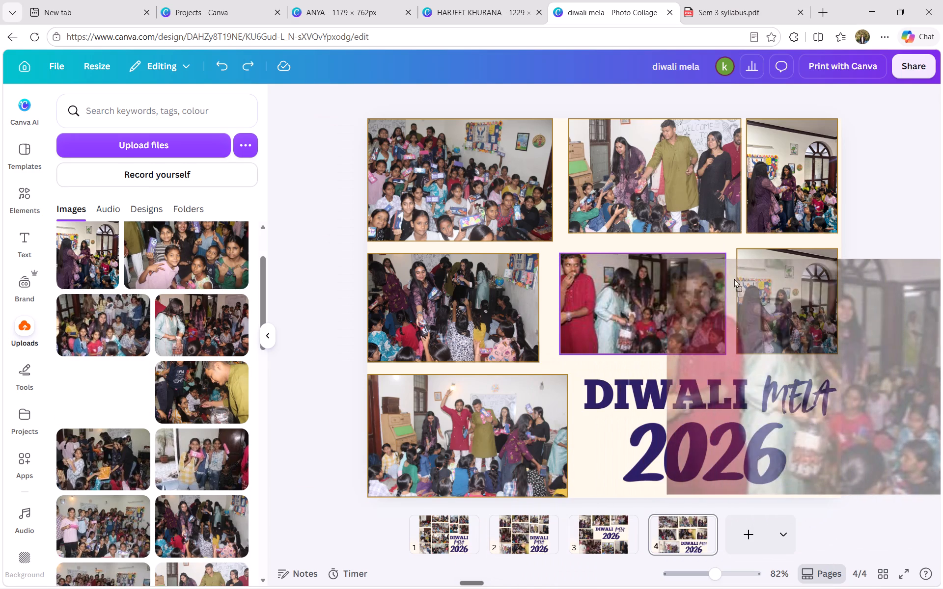
drag(734, 278, 765, 283)
Enlarge and reposition the image inside the last middle-row photo's crop to frame the two standing women and seated children.
double_click(765, 283)
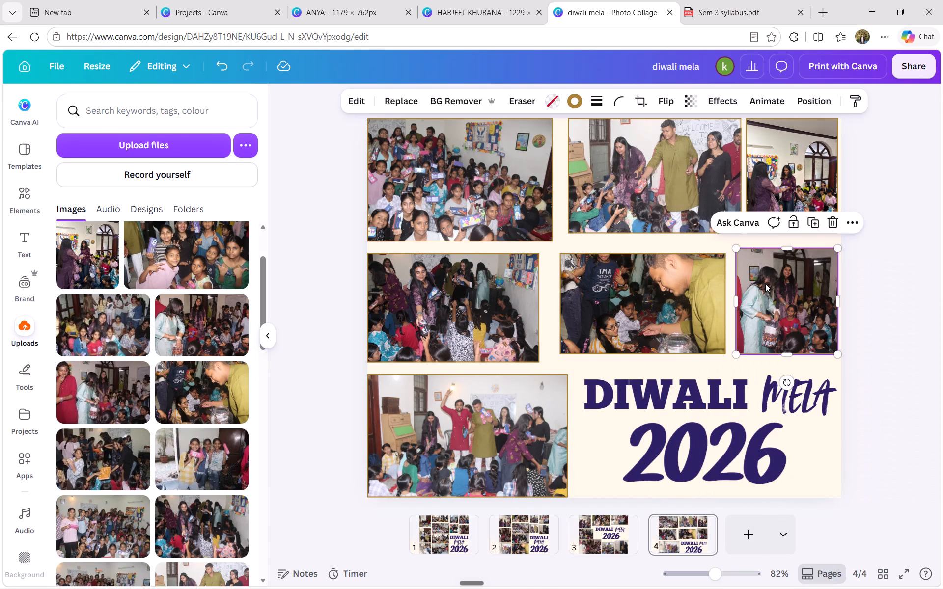
double_click(765, 283)
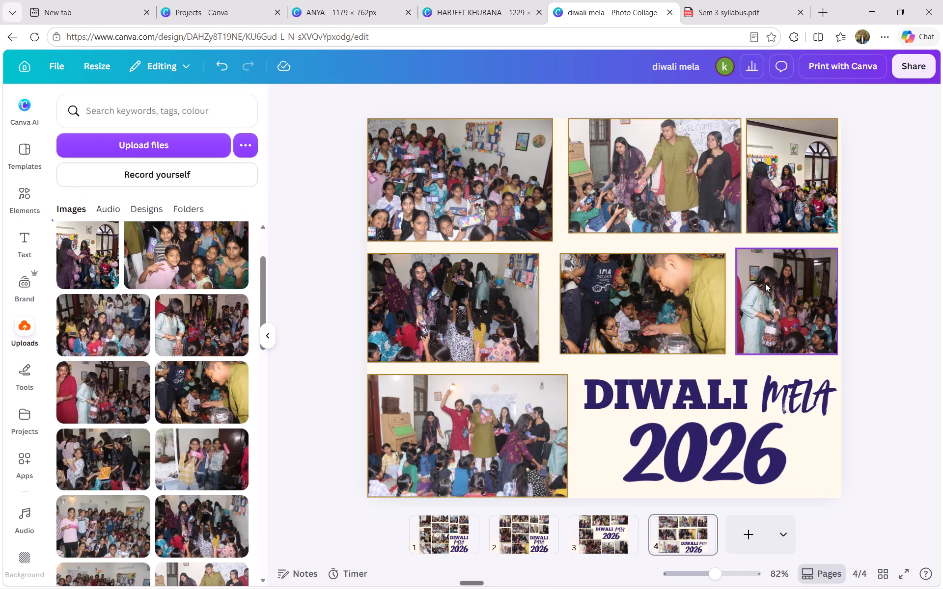
triple_click(765, 283)
double_click(765, 283)
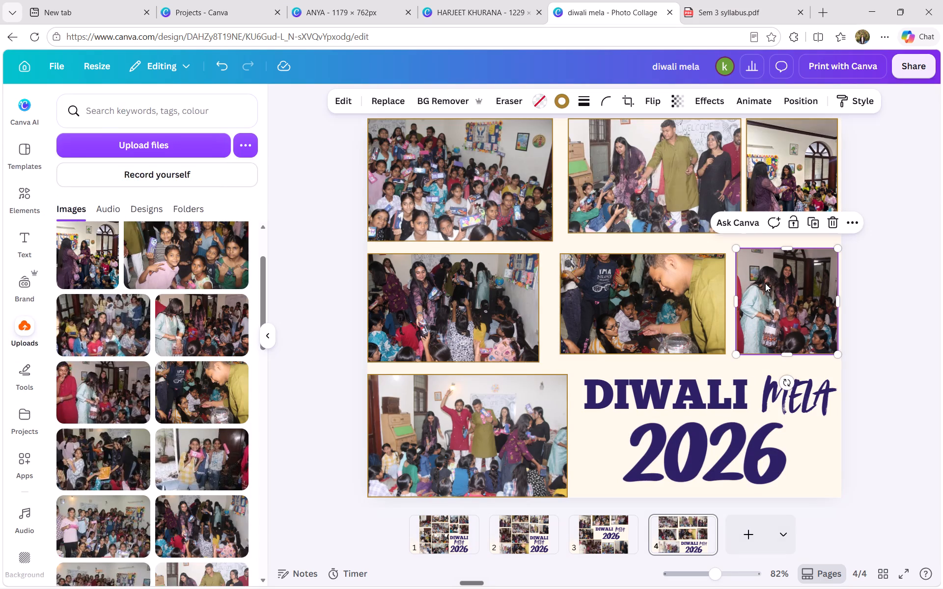
click(765, 283)
double_click(765, 283)
drag(711, 249, 700, 246)
drag(815, 300, 827, 300)
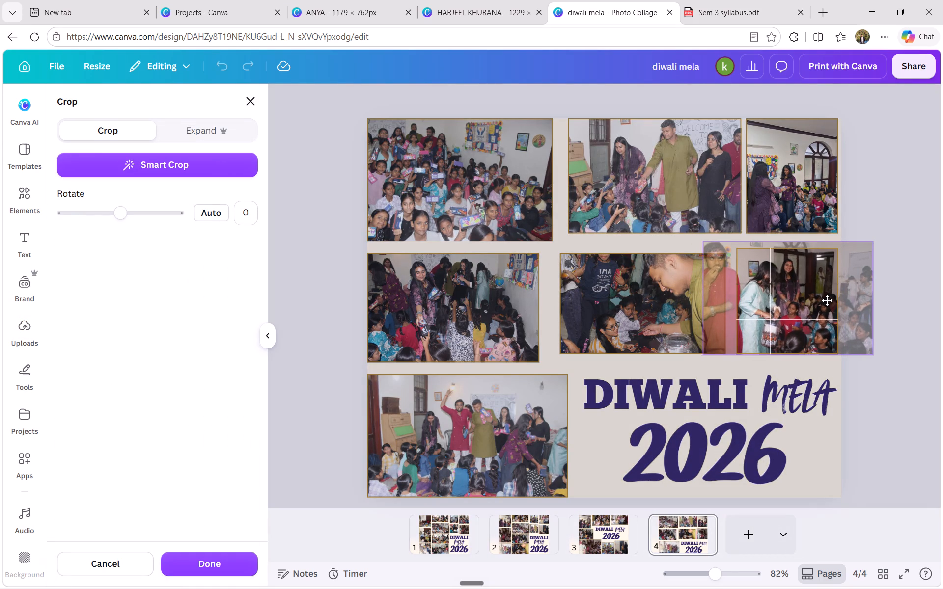
drag(827, 300, 818, 302)
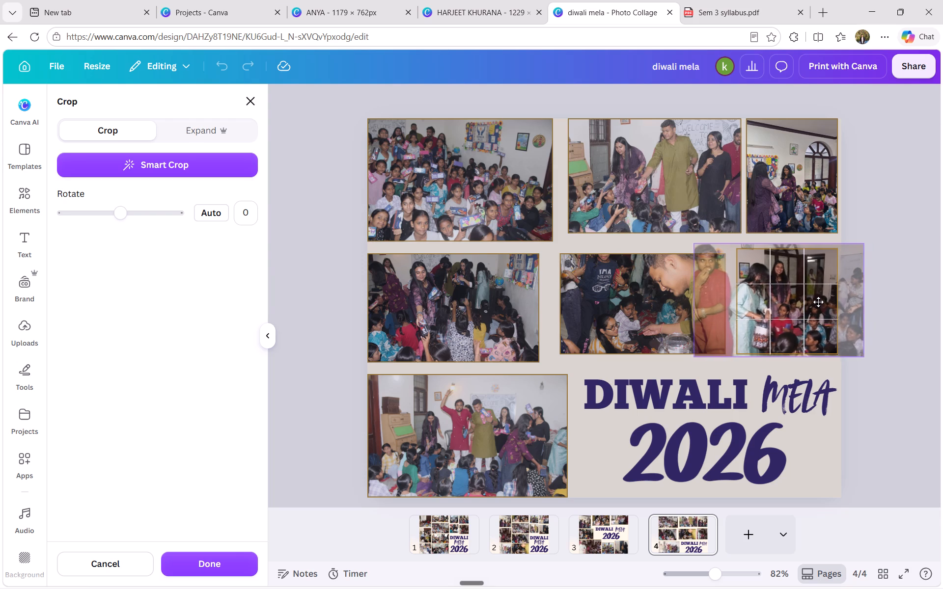
drag(818, 302, 808, 303)
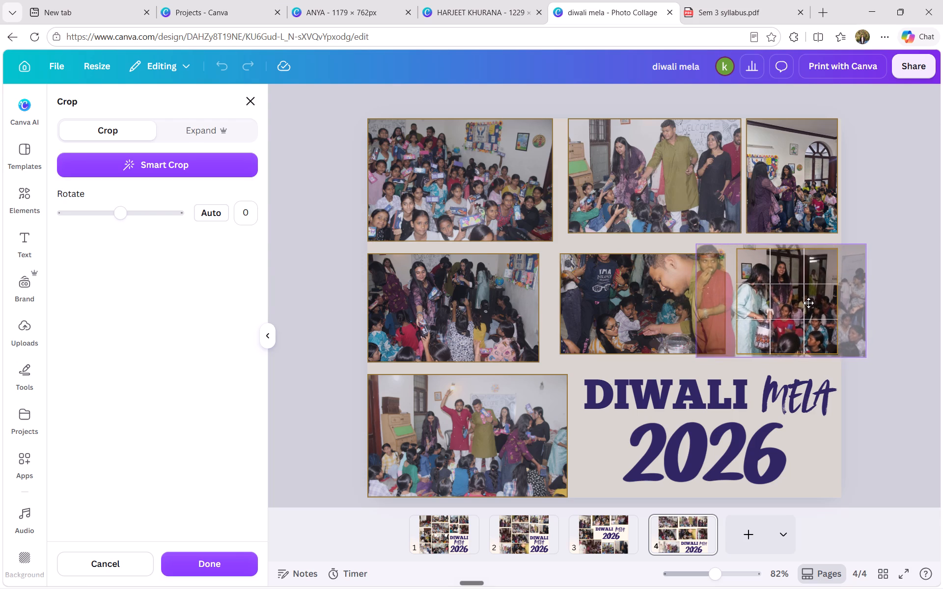
drag(808, 303, 808, 305)
click(894, 133)
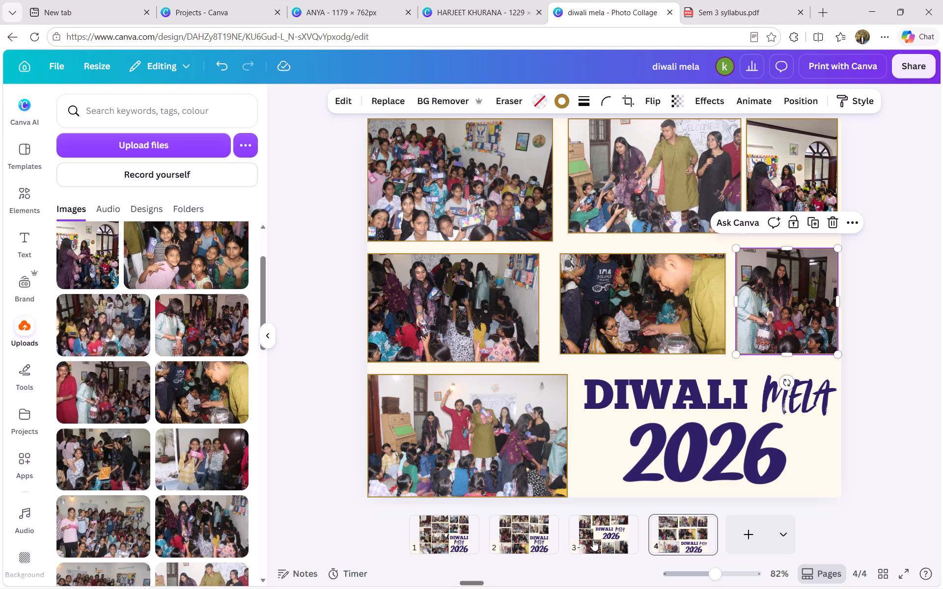
Delete the image inside page 4's top-right photo frame.
click(596, 537)
click(679, 535)
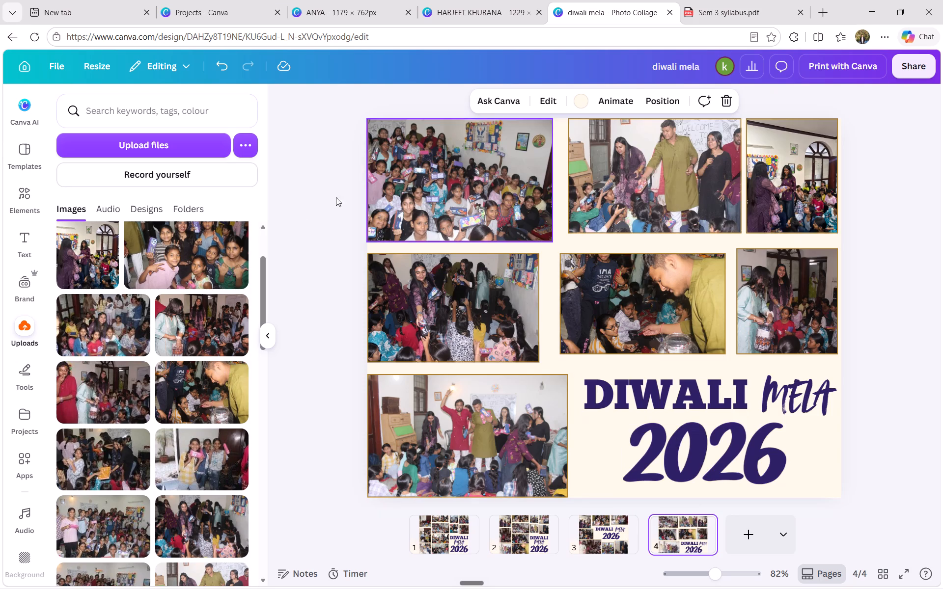
click(814, 188)
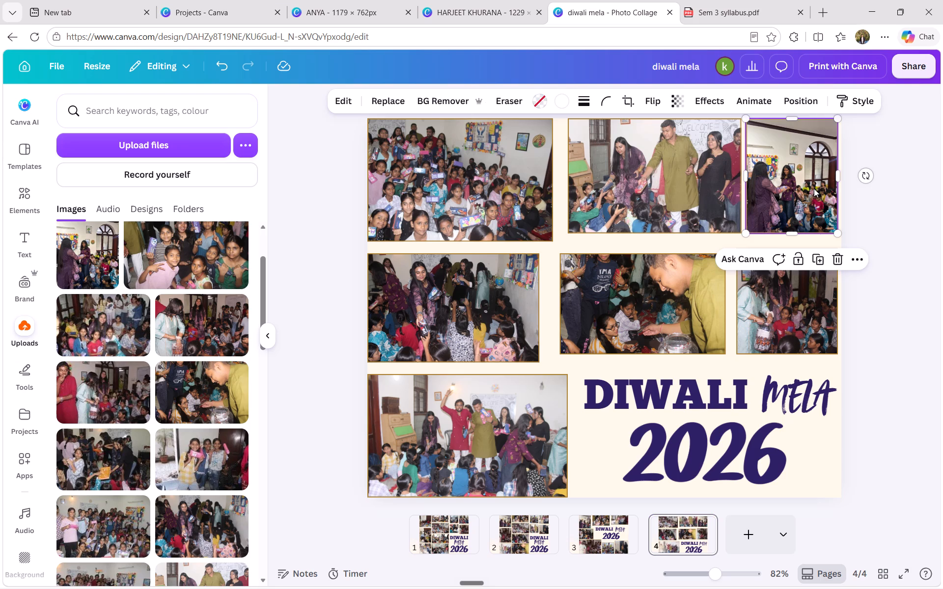
key(Delete)
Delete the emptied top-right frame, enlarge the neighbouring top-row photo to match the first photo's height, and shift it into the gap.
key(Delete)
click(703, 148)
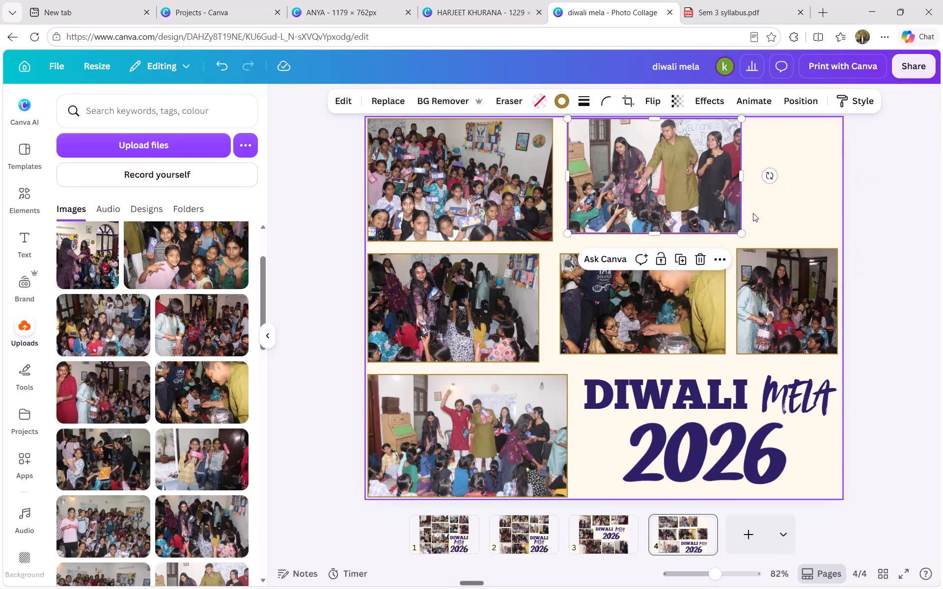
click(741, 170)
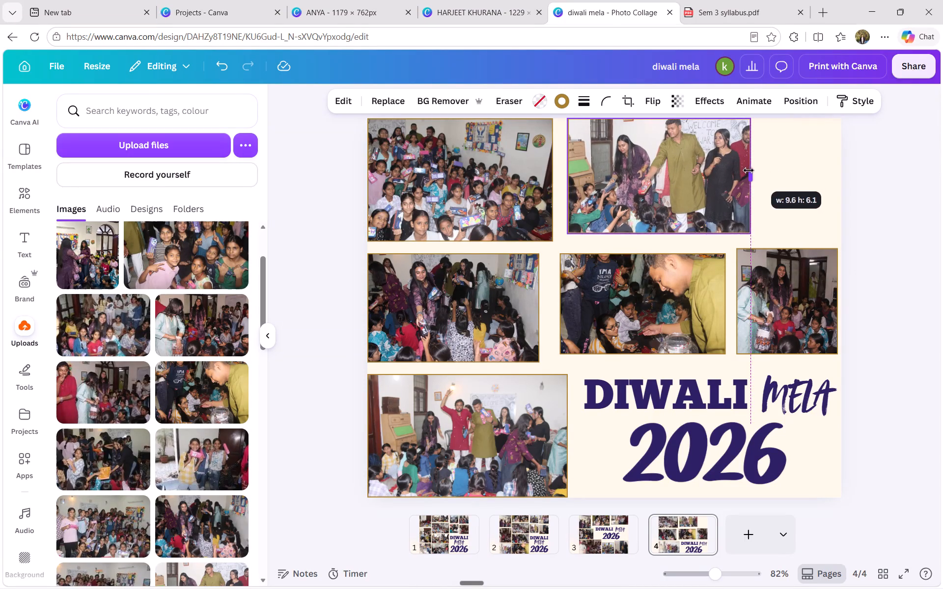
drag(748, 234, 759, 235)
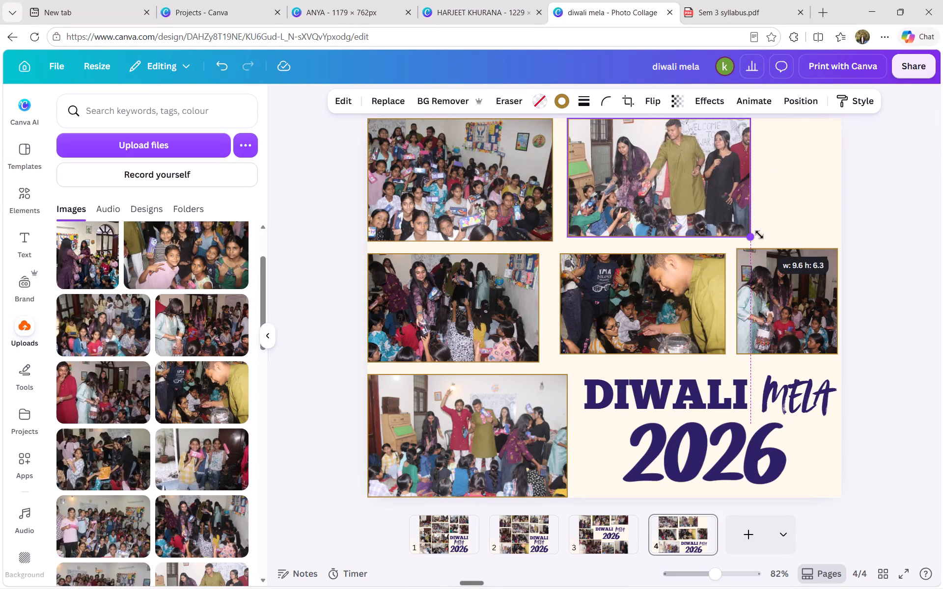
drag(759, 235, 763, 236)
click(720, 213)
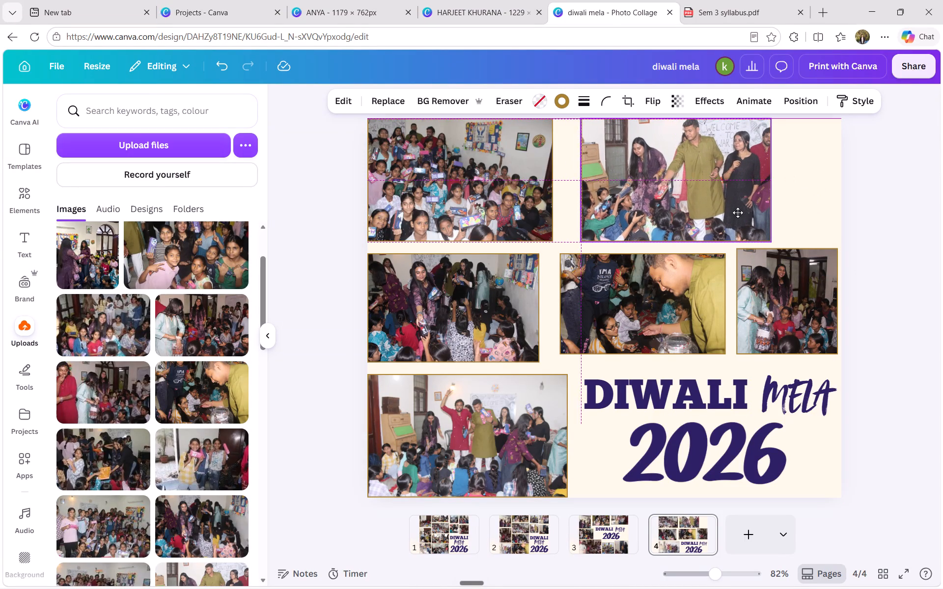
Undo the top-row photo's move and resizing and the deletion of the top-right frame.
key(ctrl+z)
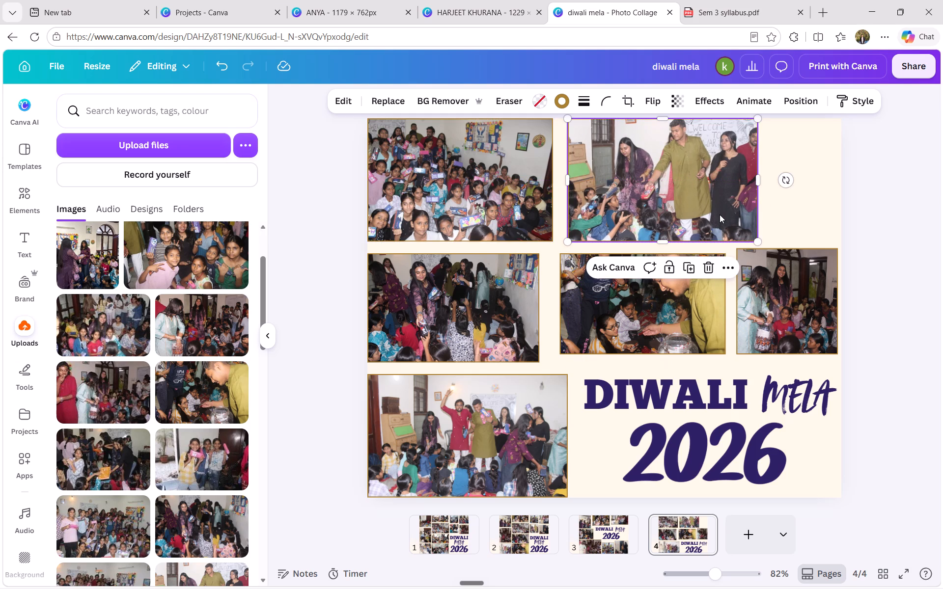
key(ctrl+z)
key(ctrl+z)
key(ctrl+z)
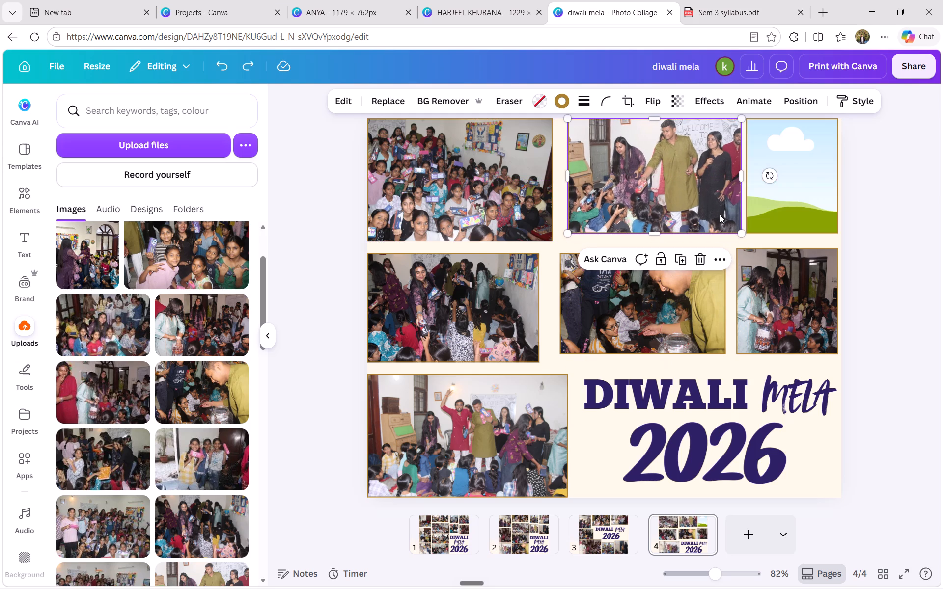
Fill page 4's empty top-right frame with the uploaded portrait photo of the seated crowd and the standing person in yellow.
scroll(179, 369, down, 1)
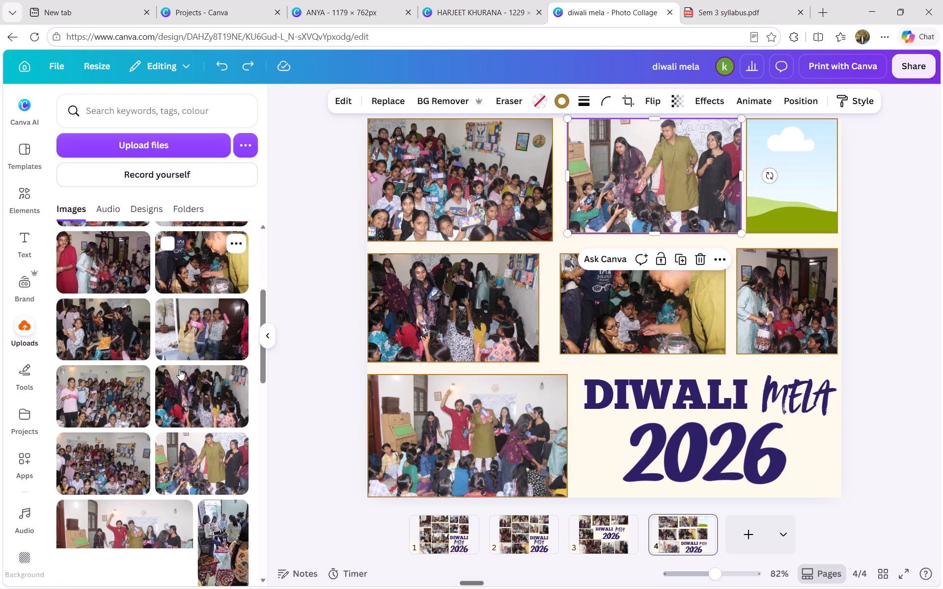
scroll(179, 369, down, 7)
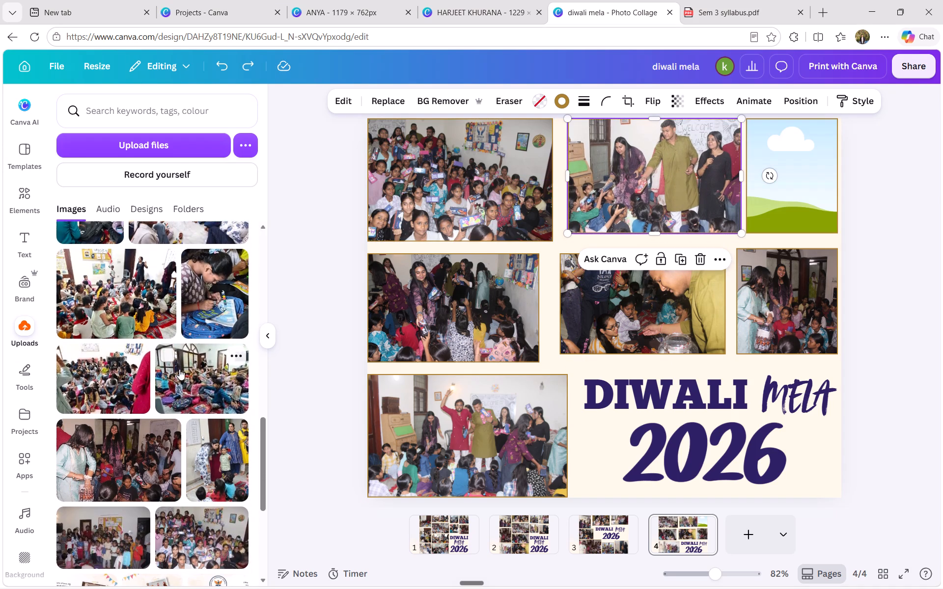
scroll(179, 369, down, 3)
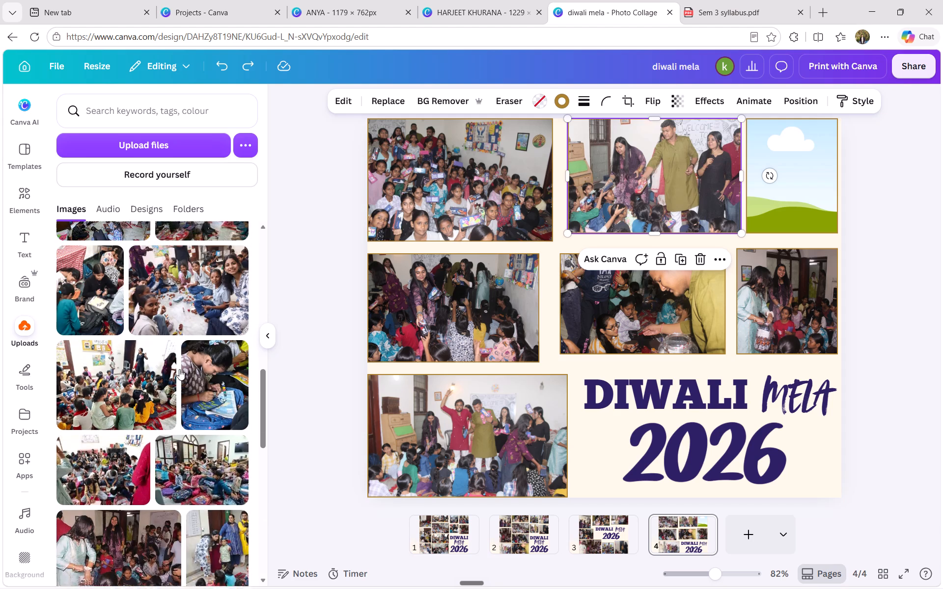
scroll(179, 369, up, 8)
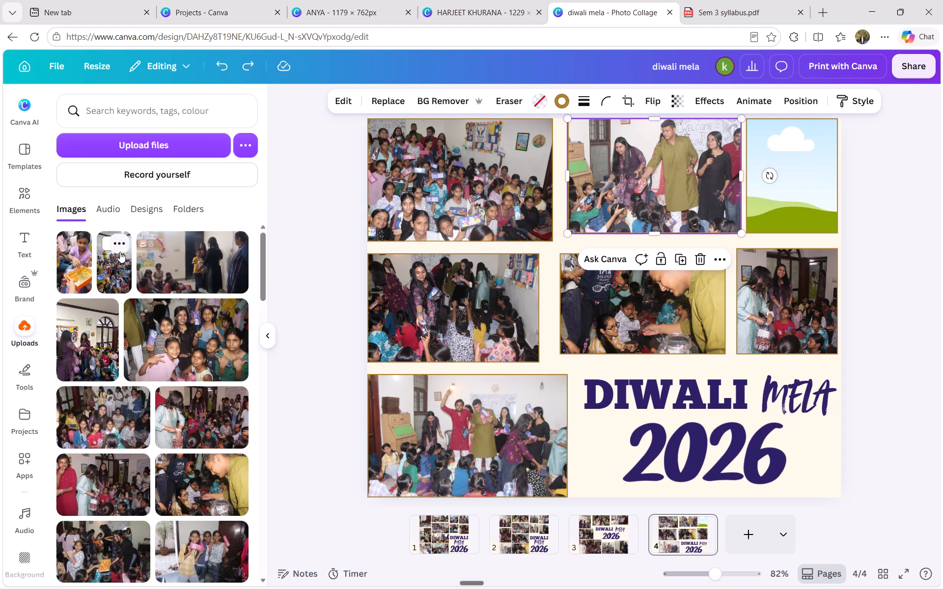
drag(121, 278, 525, 274)
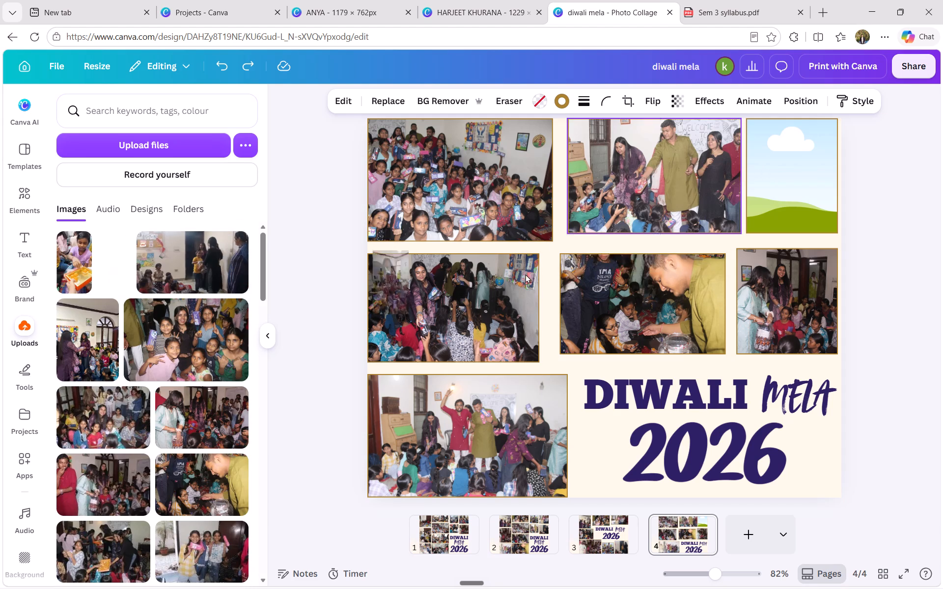
drag(525, 274, 711, 198)
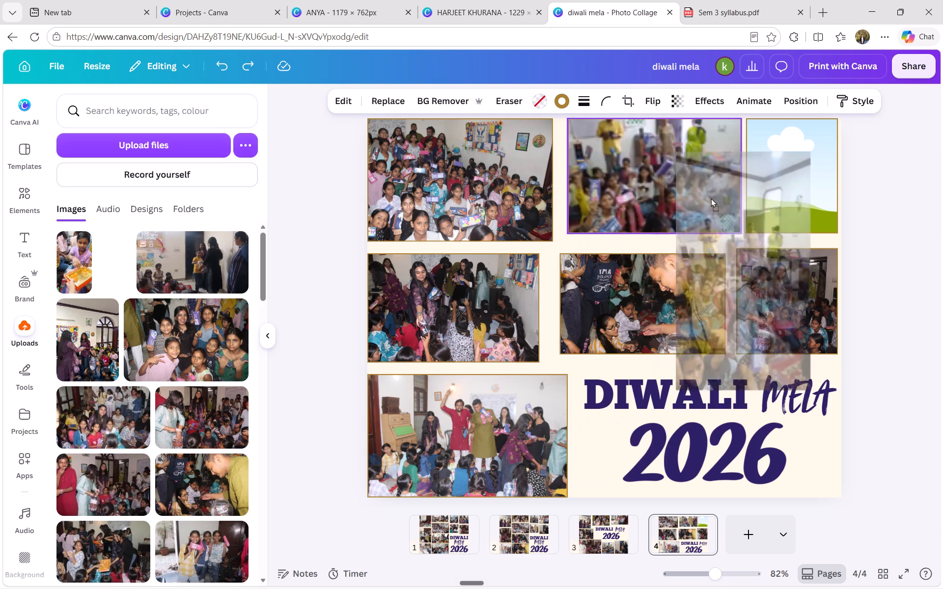
drag(711, 198, 780, 172)
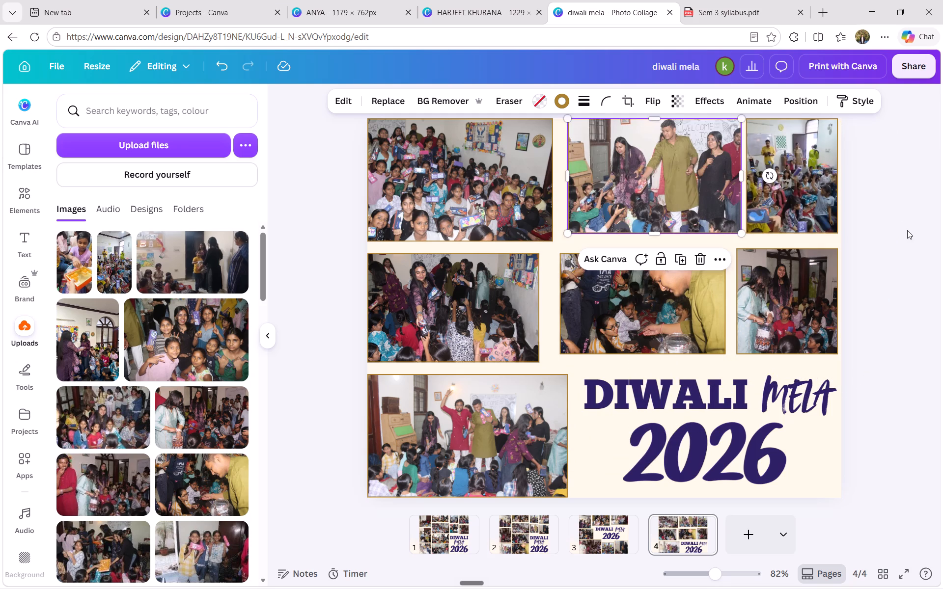
click(908, 231)
Compare the finished collages on pages 3 and 4 by switching back and forth between them.
click(604, 529)
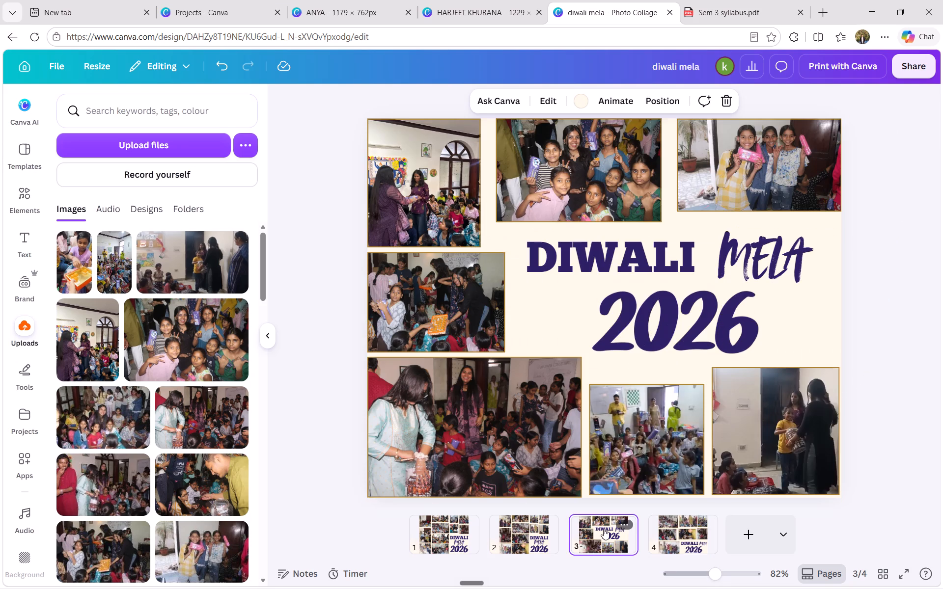
click(699, 541)
click(610, 535)
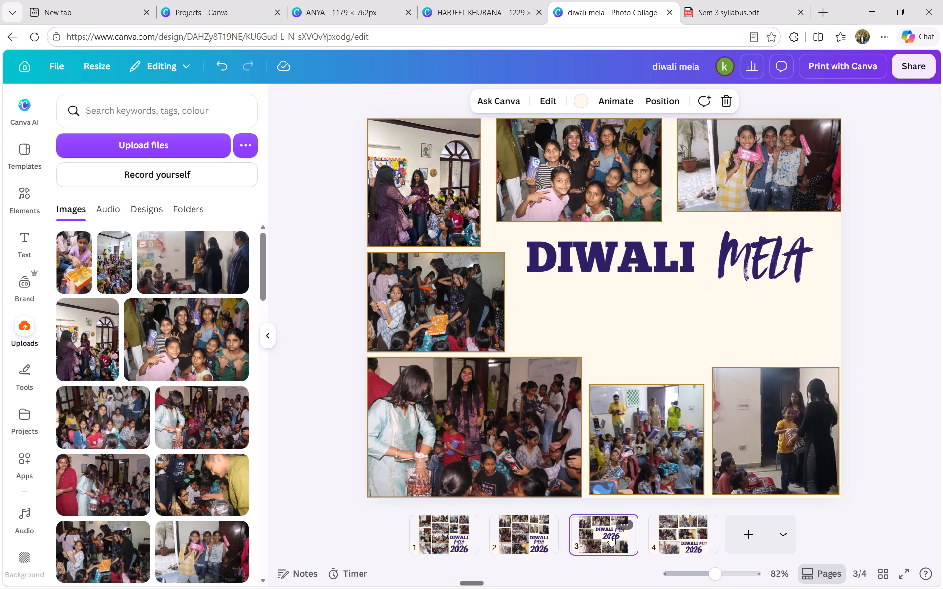
key(Right)
key(Left)
key(Right)
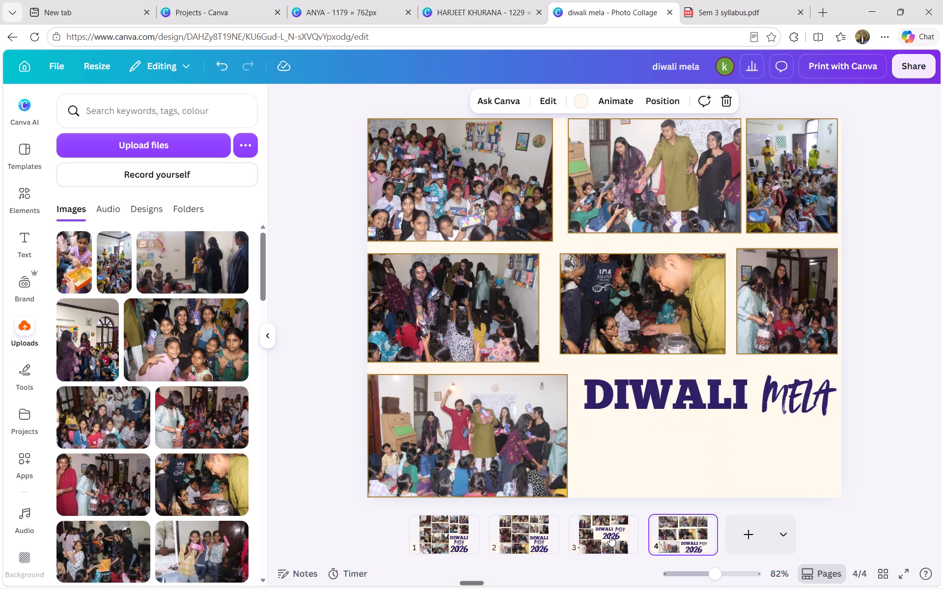
key(Left)
key(Right)
key(Left)
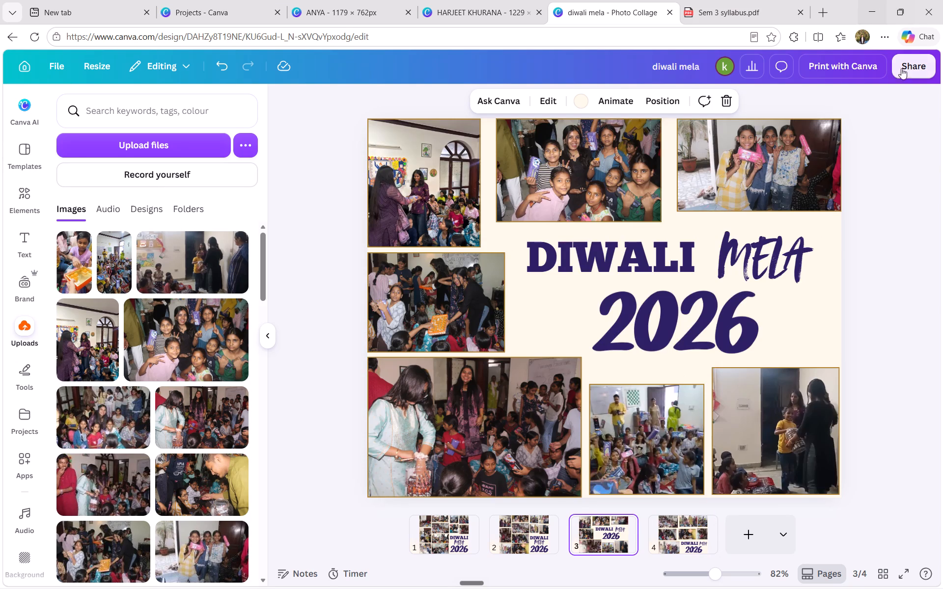
Download only pages 3–4 of the design as PNG files.
click(907, 72)
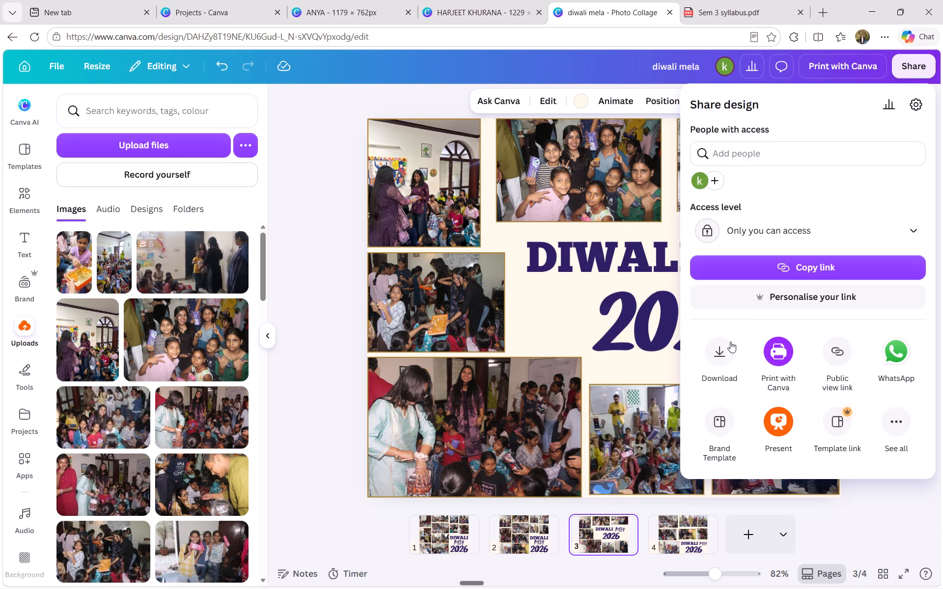
click(728, 348)
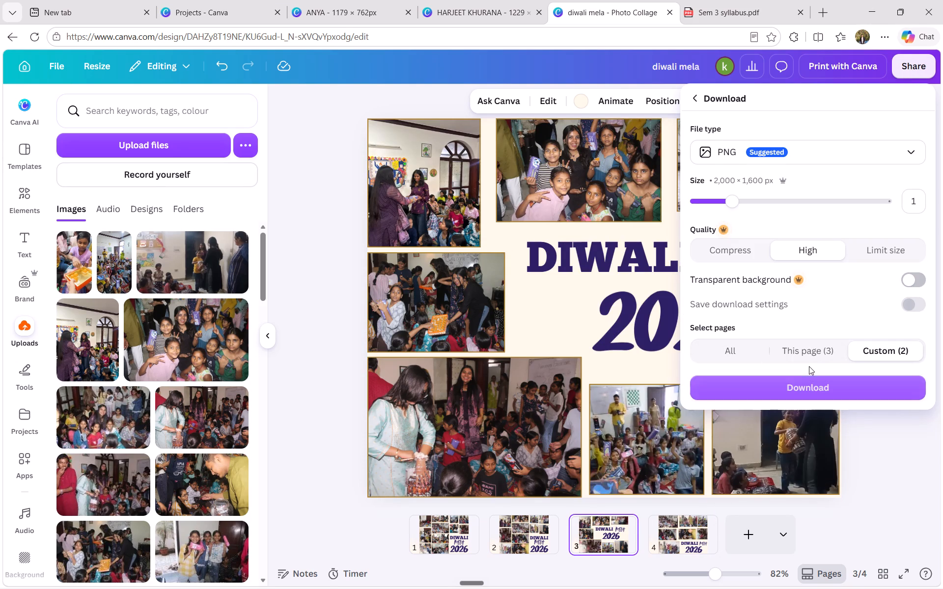
click(821, 352)
click(873, 345)
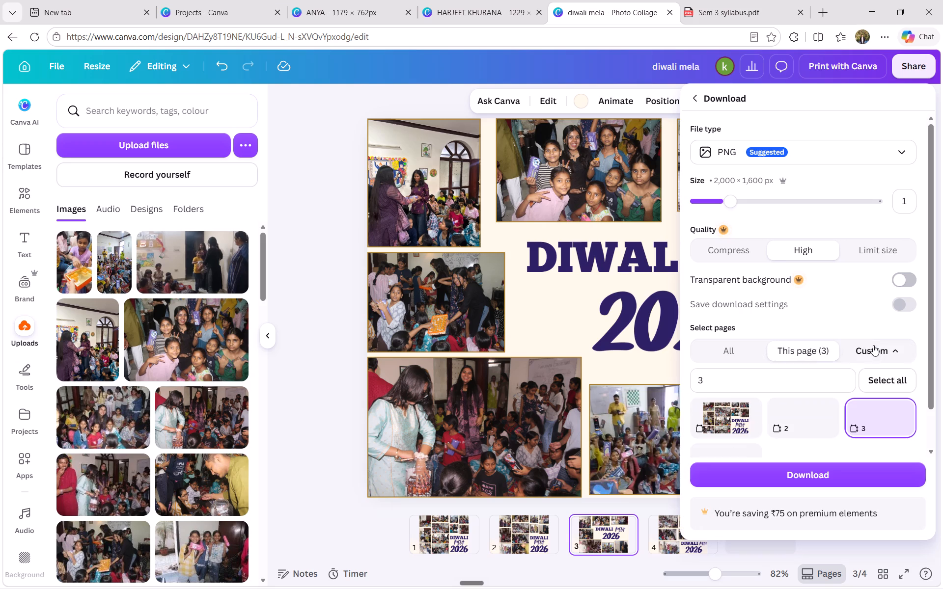
scroll(771, 429, down, 1)
click(723, 423)
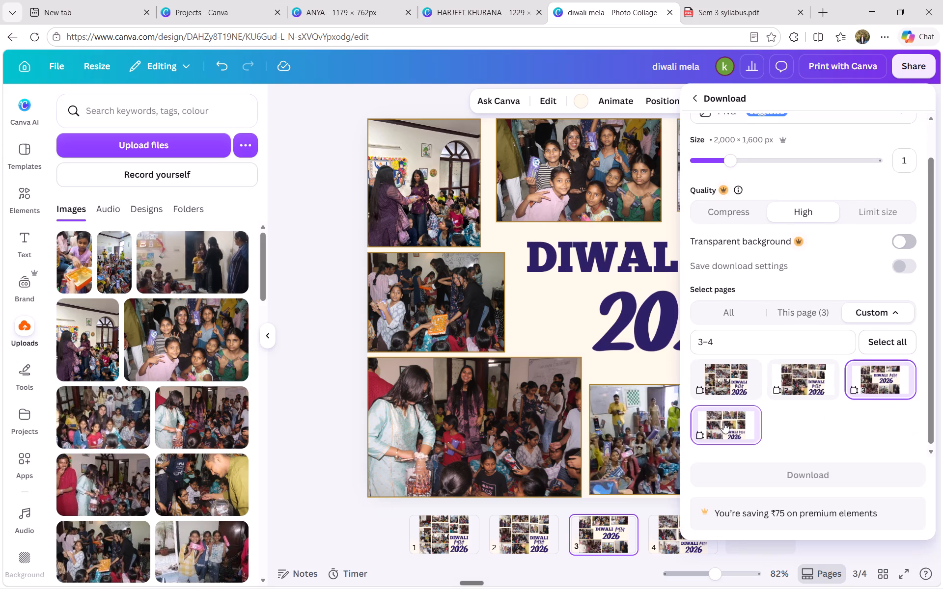
click(802, 476)
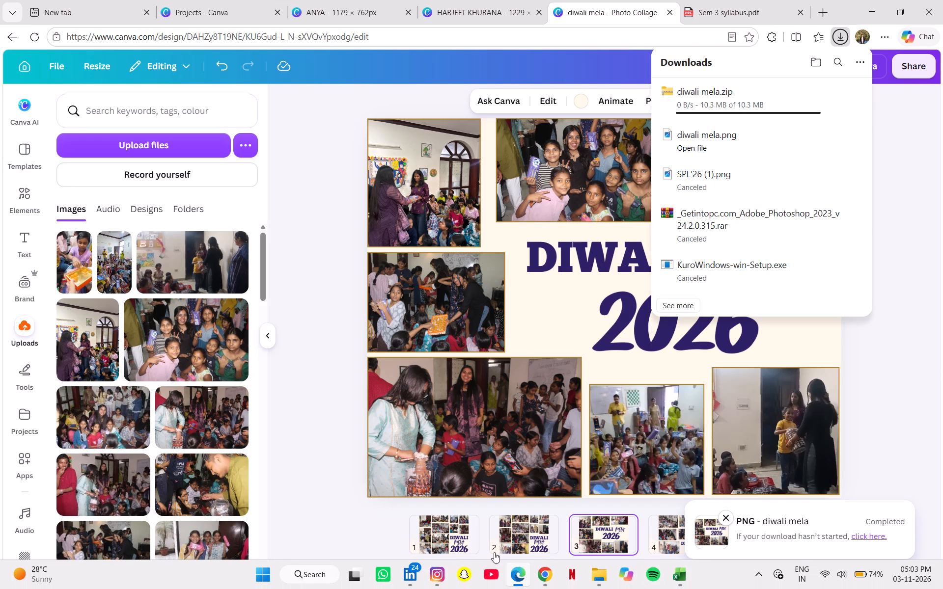
Switch to File Explorer and open the downloaded diwali mela zip archive in the Downloads folder.
click(592, 587)
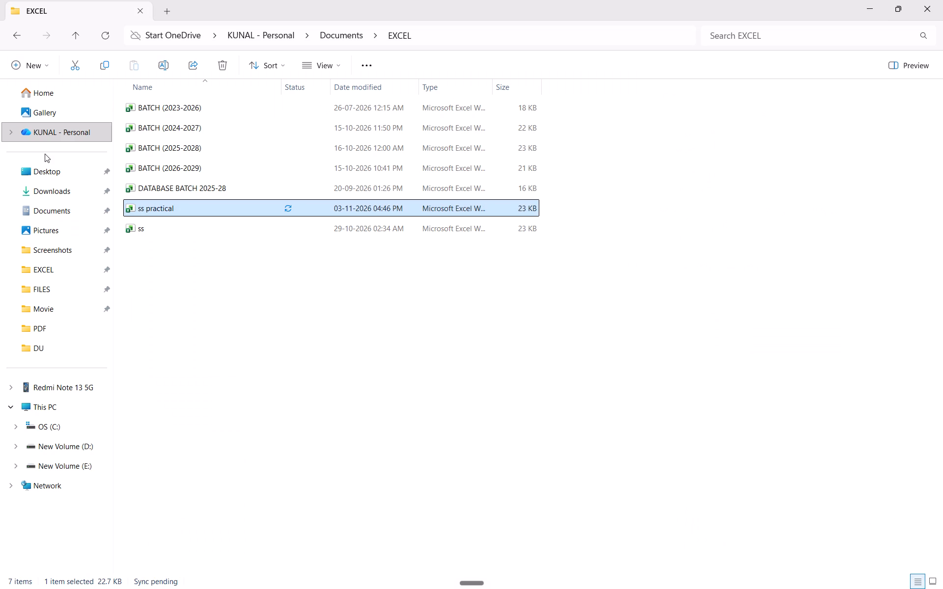
click(51, 189)
double_click(145, 119)
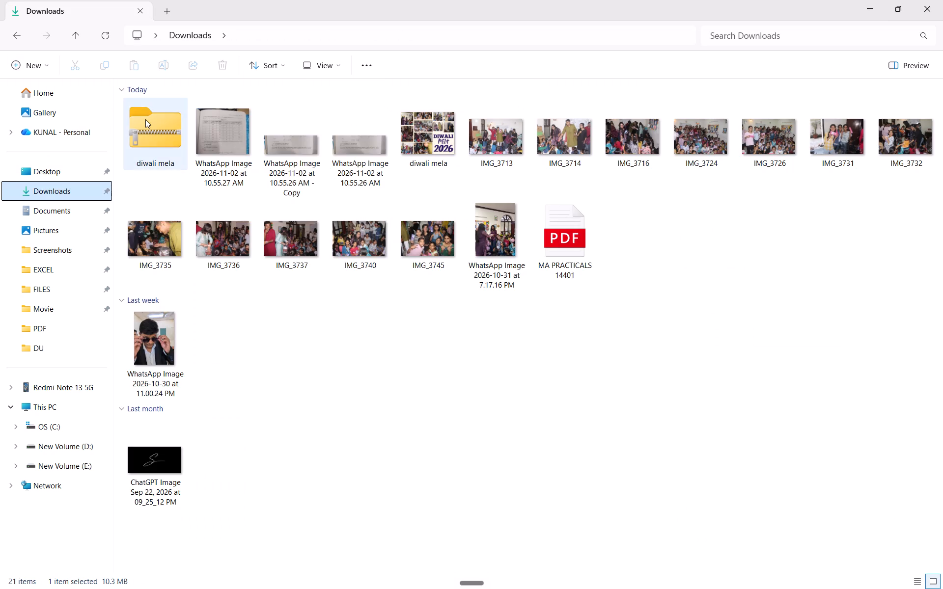
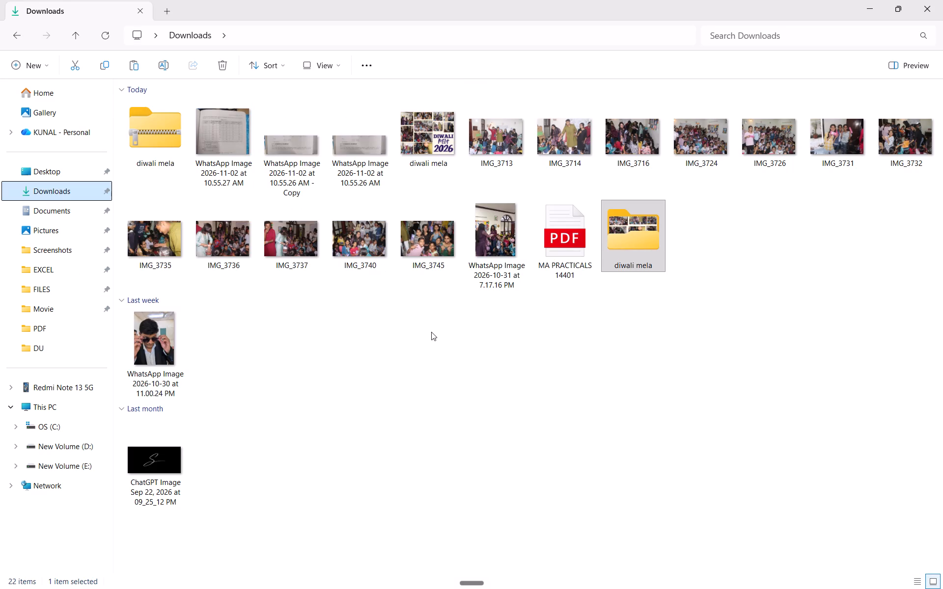
Open the extracted "diwali mela" folder in Downloads to access the exported PNG collages.
double_click(664, 207)
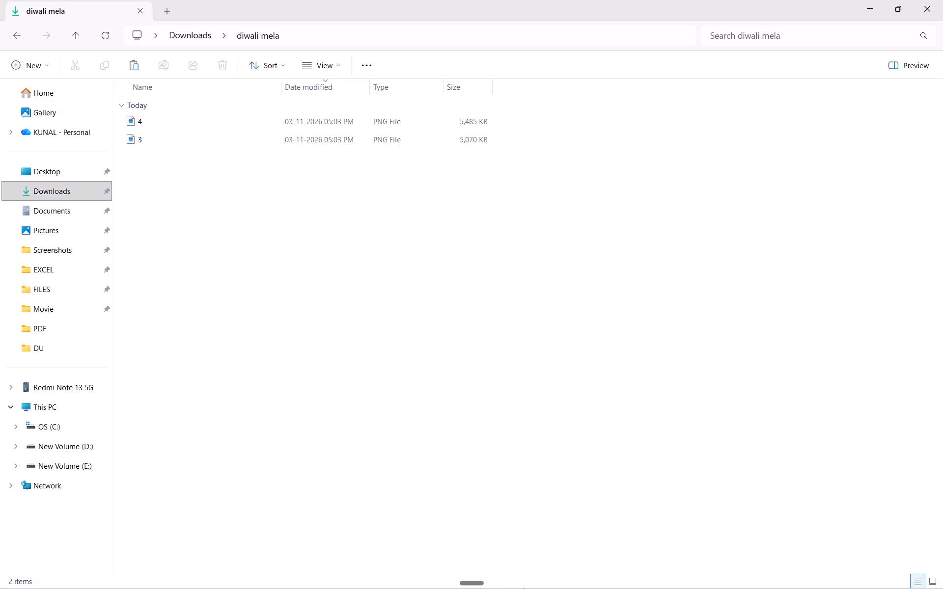
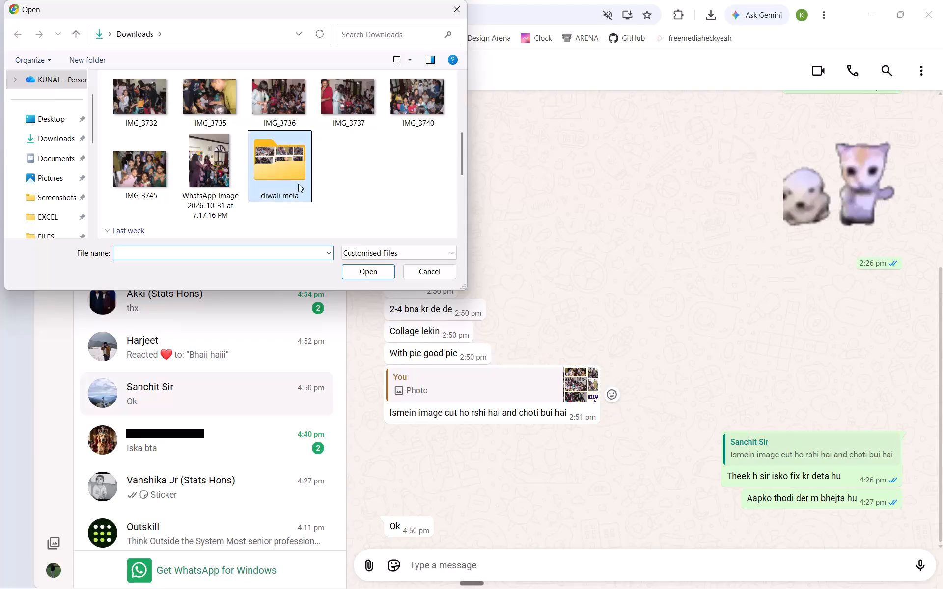
Select both collage images, 3 and 4, in the diwali mela folder for attaching to the open WhatsApp chat.
drag(235, 176, 223, 114)
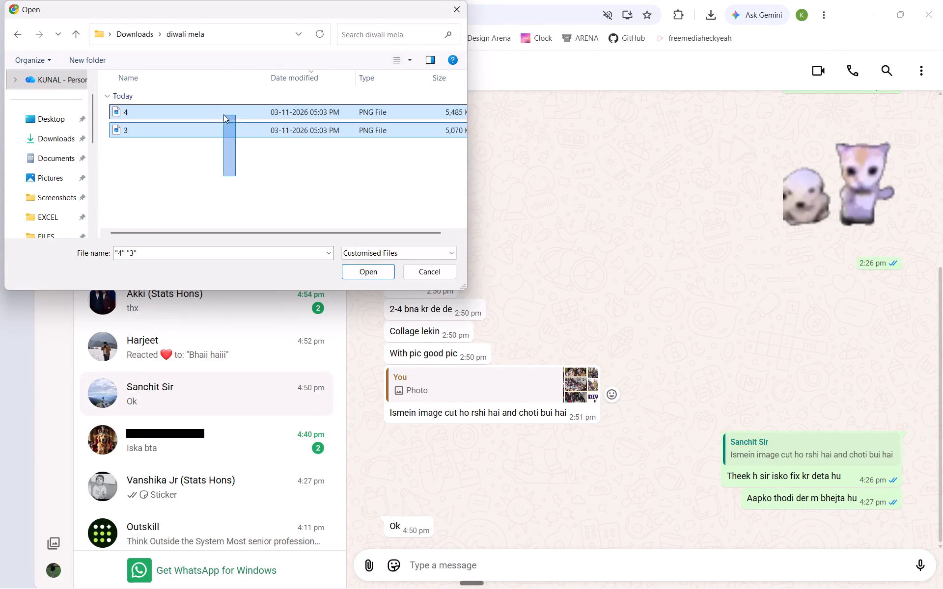
drag(223, 114, 223, 113)
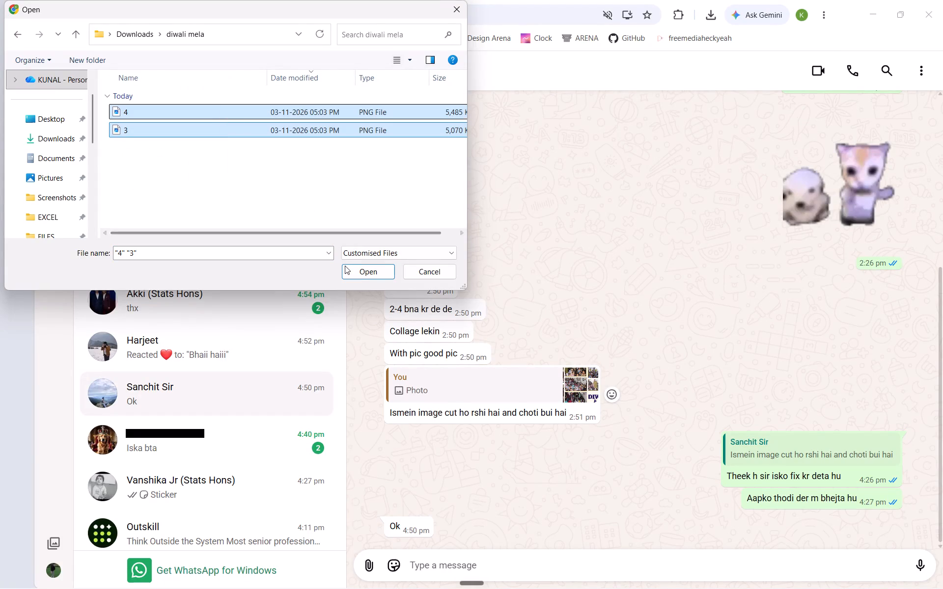